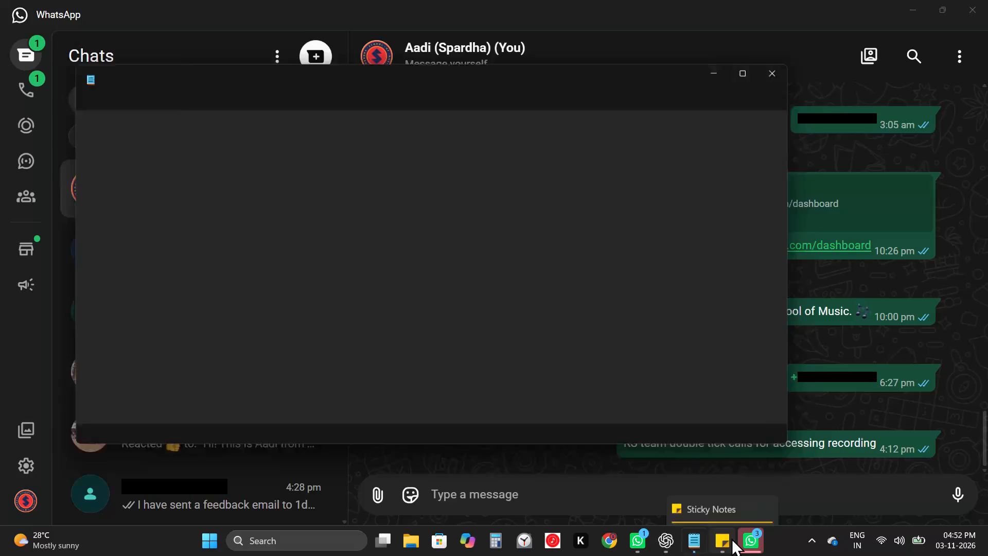
Open the Sticky Notes note of frequently used sentences and extend its window to the full screen height.
{"action": "double_click", "coordinate": [731, 538]}
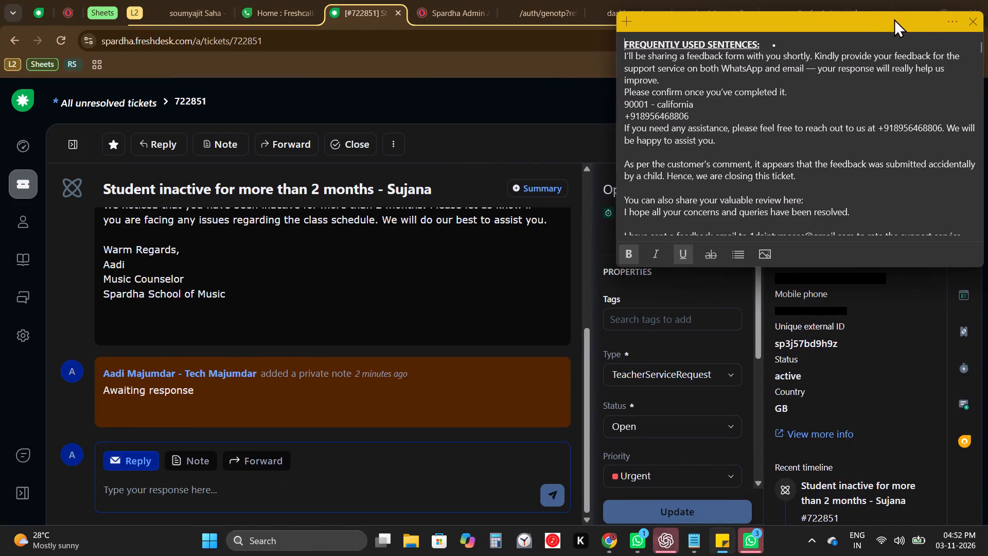
{"action": "left_click_drag", "start_coordinate": [902, 15], "coordinate": [905, 0]}
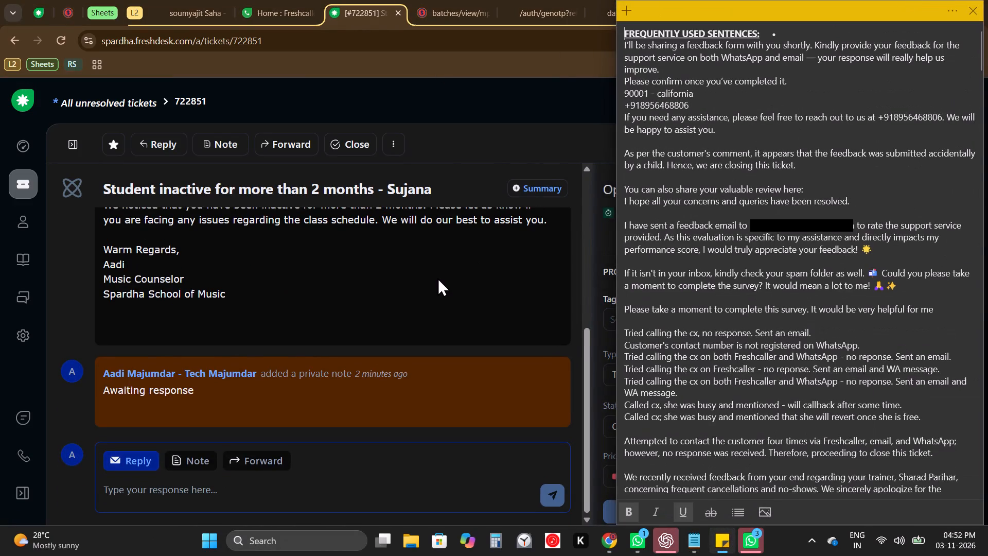
Switch back to Freshdesk ticket 722851 in the Chrome browser.
{"action": "left_click", "coordinate": [437, 277]}
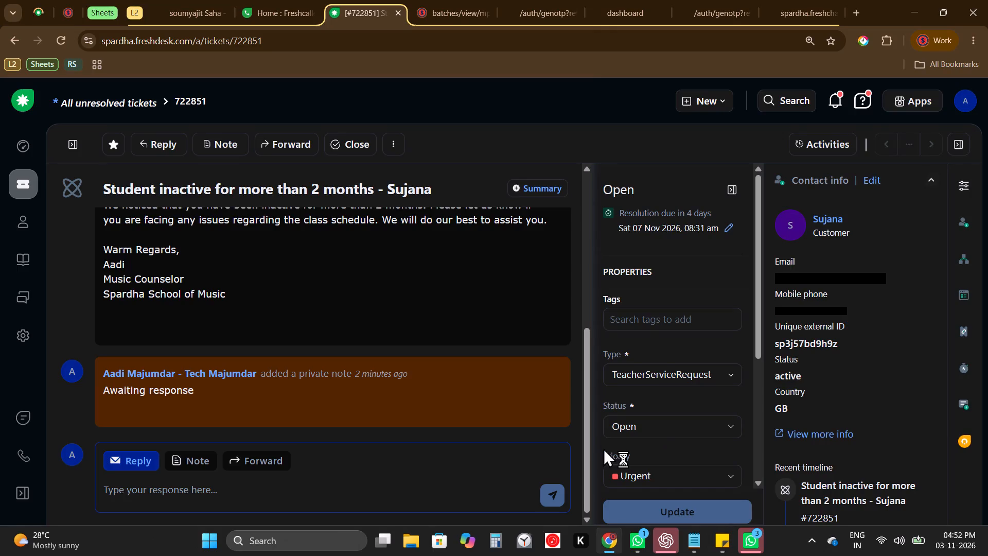
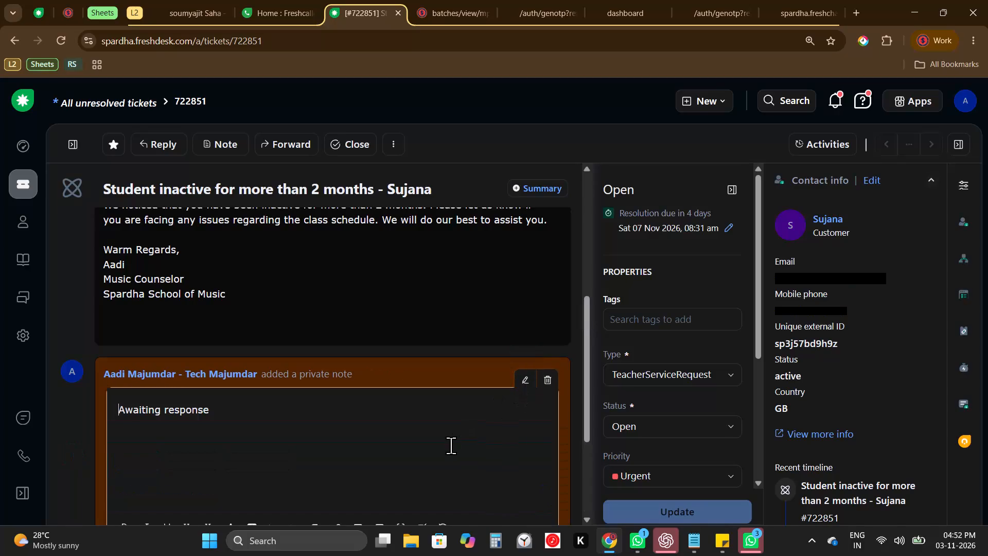
Paste the copied WhatsApp chat screenshot below "Awaiting response" in the ticket's private note.
{"action": "key", "text": "ctrl+v"}
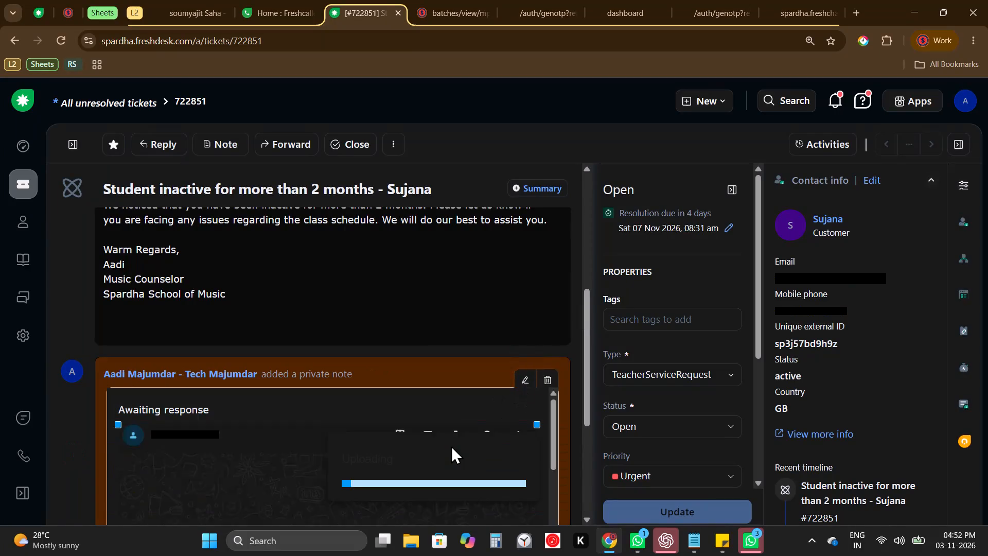
Set the ticket's status to Waiting on Customer and update its properties.
{"action": "left_click_drag", "start_coordinate": [661, 431], "coordinate": [696, 401]}
{"action": "left_click", "coordinate": [696, 401]}
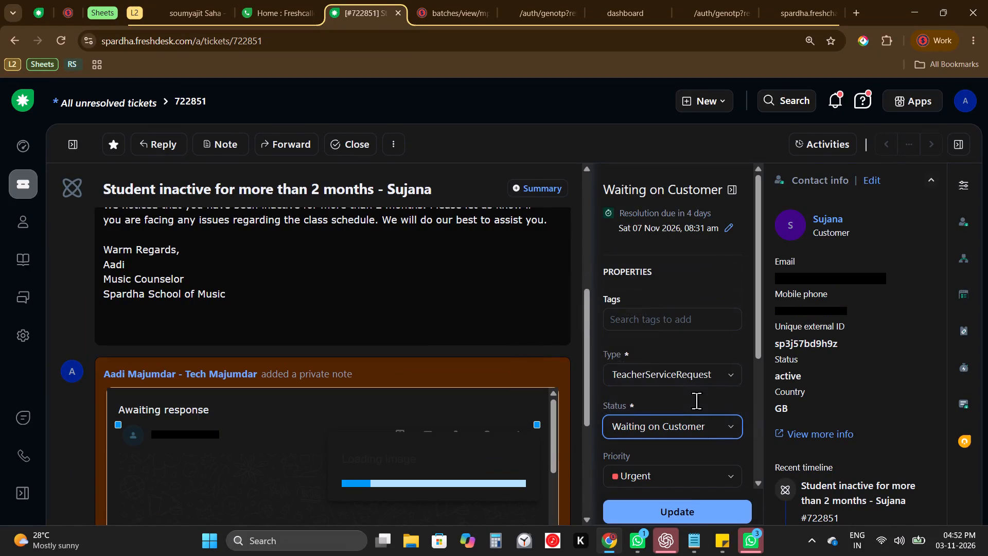
{"action": "left_click", "coordinate": [686, 517]}
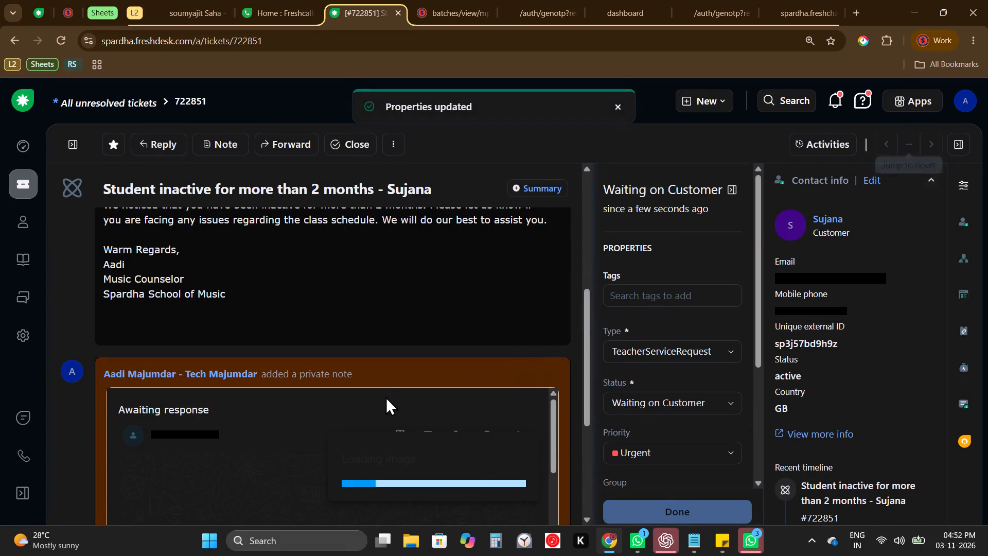
Save the edited private note containing the chat screenshot.
{"action": "scroll", "coordinate": [385, 396], "scroll_direction": "down", "scroll_amount": 6}
{"action": "scroll", "coordinate": [470, 333], "scroll_direction": "down", "scroll_amount": 2}
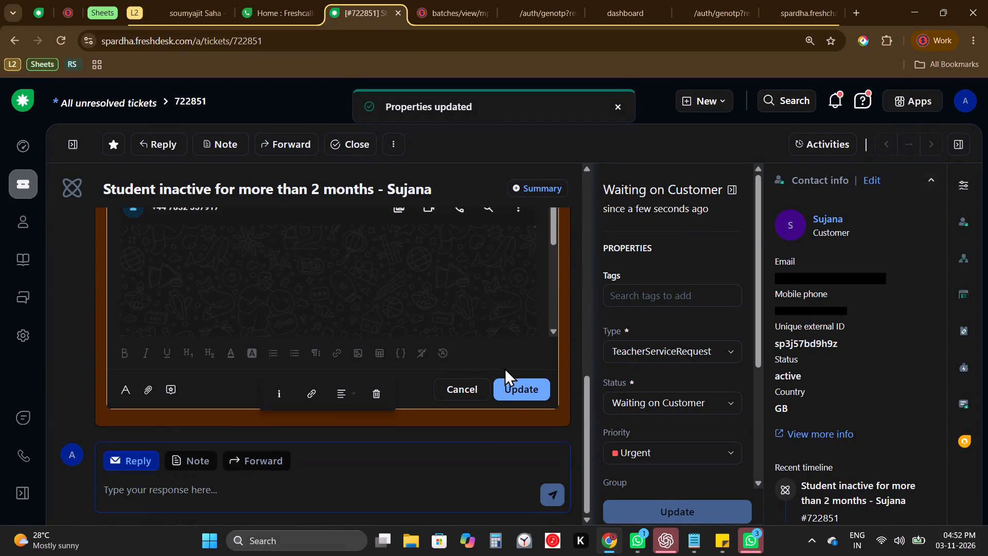
{"action": "left_click", "coordinate": [511, 387]}
Leave the ticket and open the Freshdesk dashboard.
{"action": "left_click", "coordinate": [29, 100]}
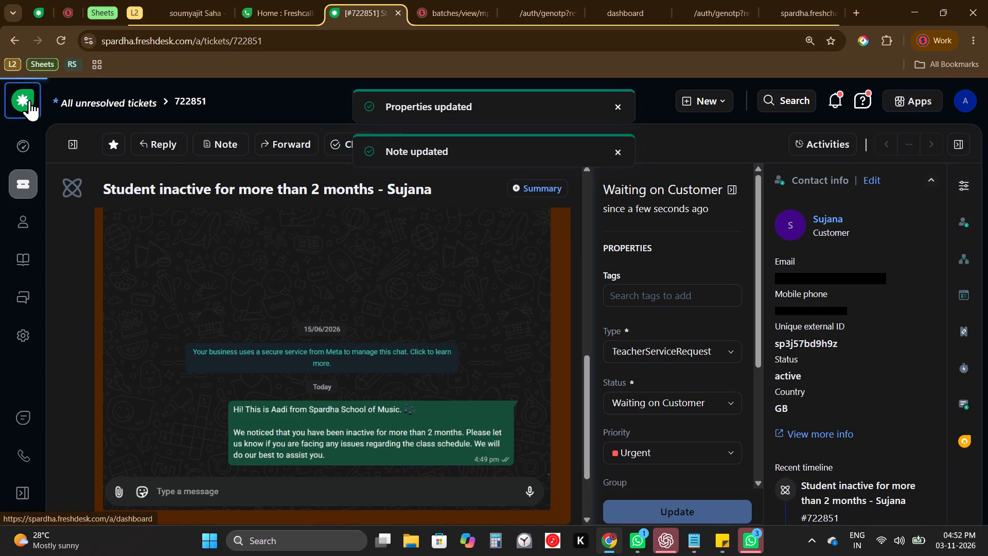
{"action": "left_click", "coordinate": [29, 100]}
Switch to Notepad, maximize it, and copy the MY SLA TICKETS link from the first note, ALL UNA.
{"action": "left_click", "coordinate": [687, 535]}
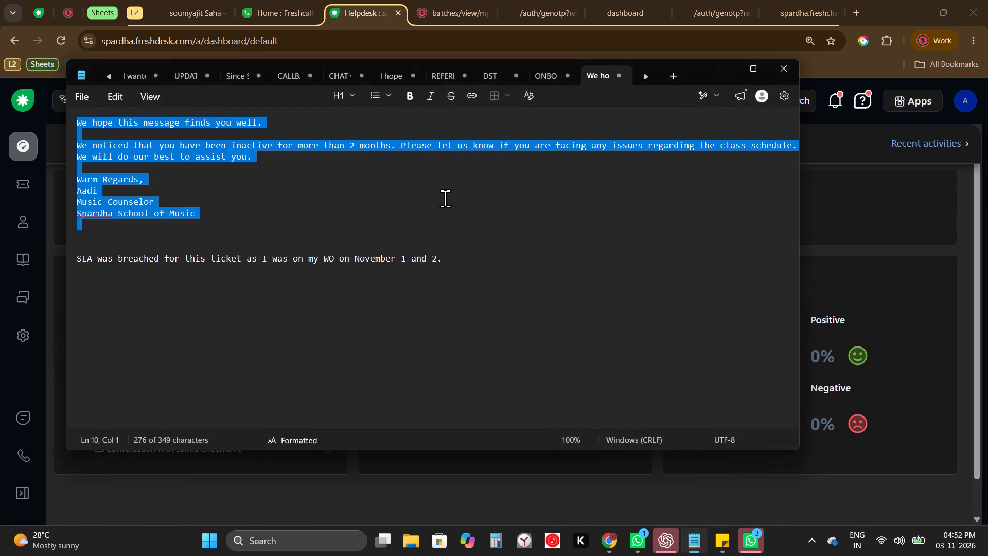
{"action": "left_click", "coordinate": [755, 76]}
{"action": "scroll", "coordinate": [298, 215], "scroll_direction": "up", "scroll_amount": 5, "text": "ctrl"}
{"action": "left_click", "coordinate": [40, 12]}
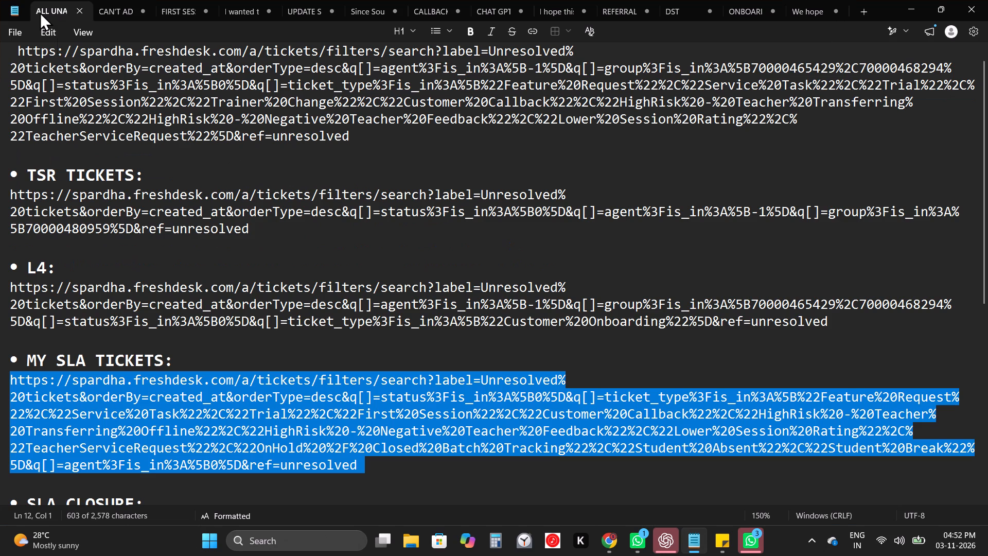
{"action": "scroll", "coordinate": [133, 222], "scroll_direction": "down", "scroll_amount": 2, "text": "ctrl"}
{"action": "key", "text": "ctrl+c"}
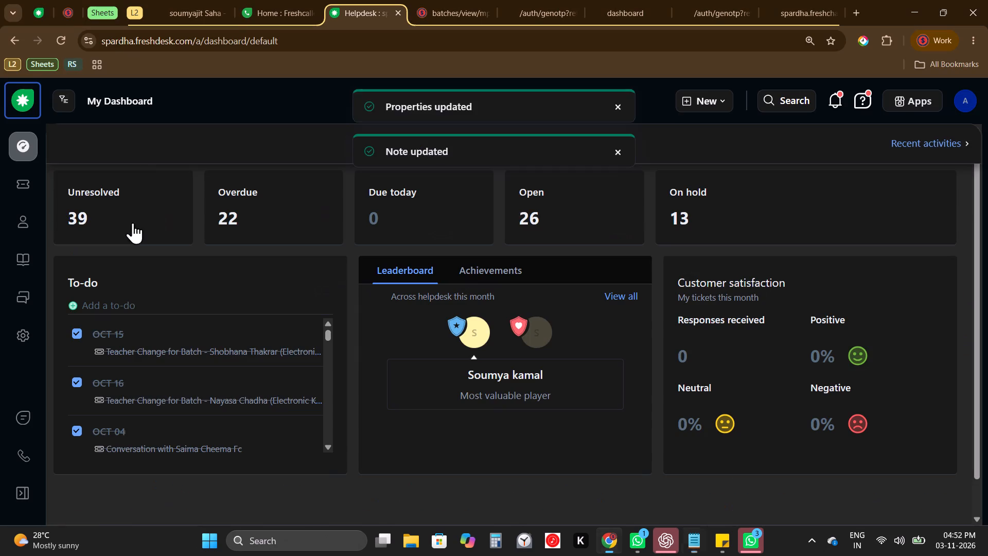
Load the copied MY SLA TICKETS filter link in the Freshdesk tab in Chrome.
{"action": "left_click", "coordinate": [496, 41]}
{"action": "key", "text": "ctrl+v"}
{"action": "key", "text": "Return"}
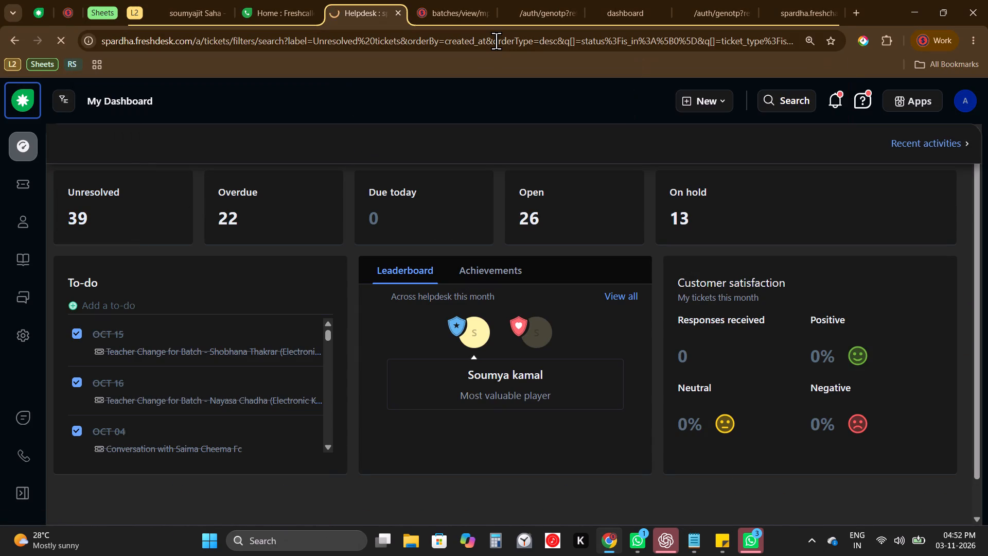
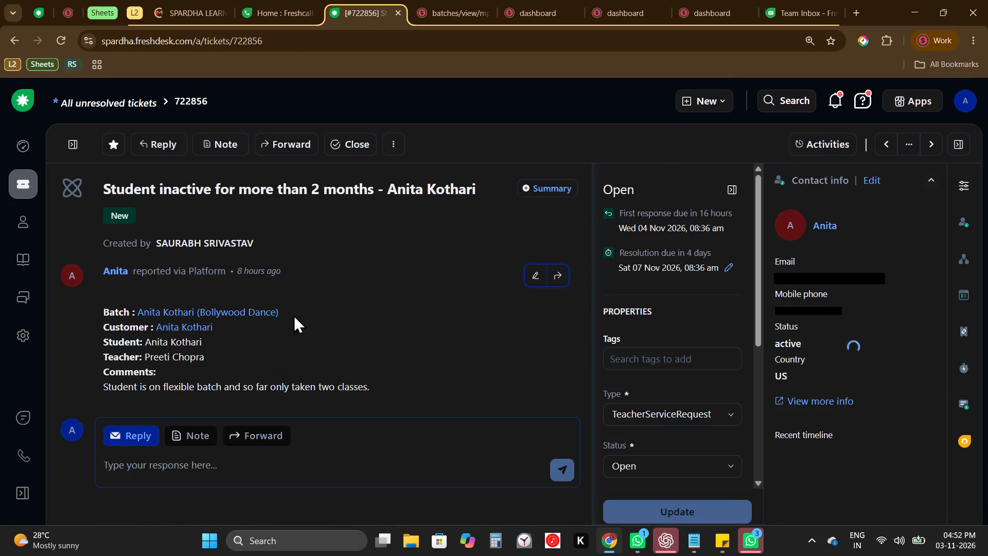
Open the ticket's Bollywood Dance batch, close the old batch tab, and review the batch's September to November 2026 sessions.
{"action": "left_click", "coordinate": [263, 310]}
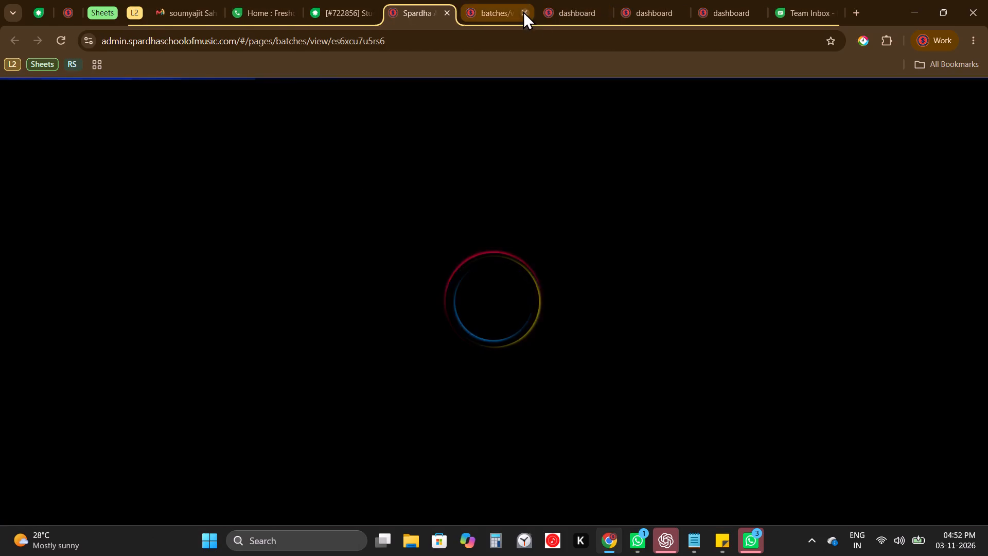
{"action": "left_click", "coordinate": [523, 11]}
{"action": "scroll", "coordinate": [511, 305], "scroll_direction": "down", "scroll_amount": 5}
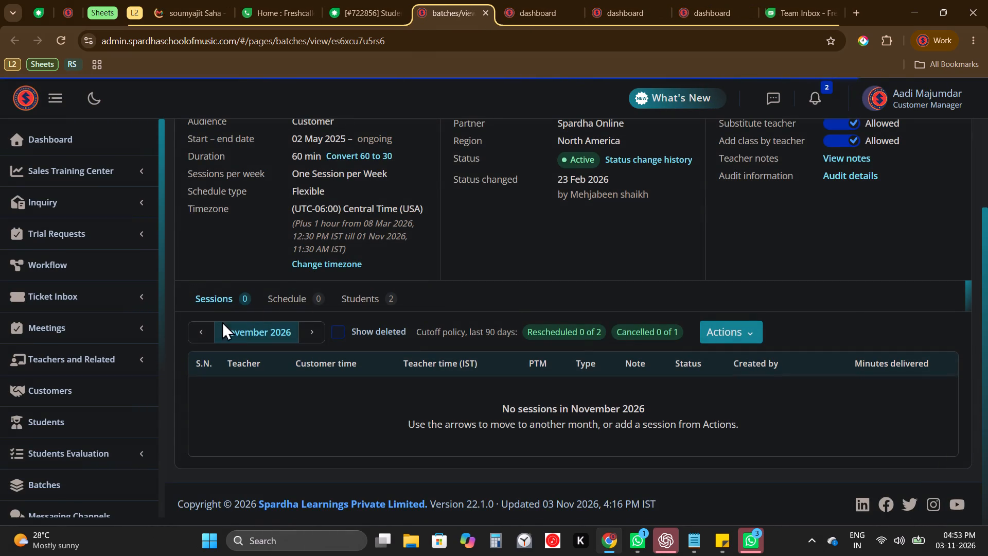
{"action": "left_click", "coordinate": [210, 326]}
{"action": "left_click", "coordinate": [210, 326]}
{"action": "left_click", "coordinate": [311, 326]}
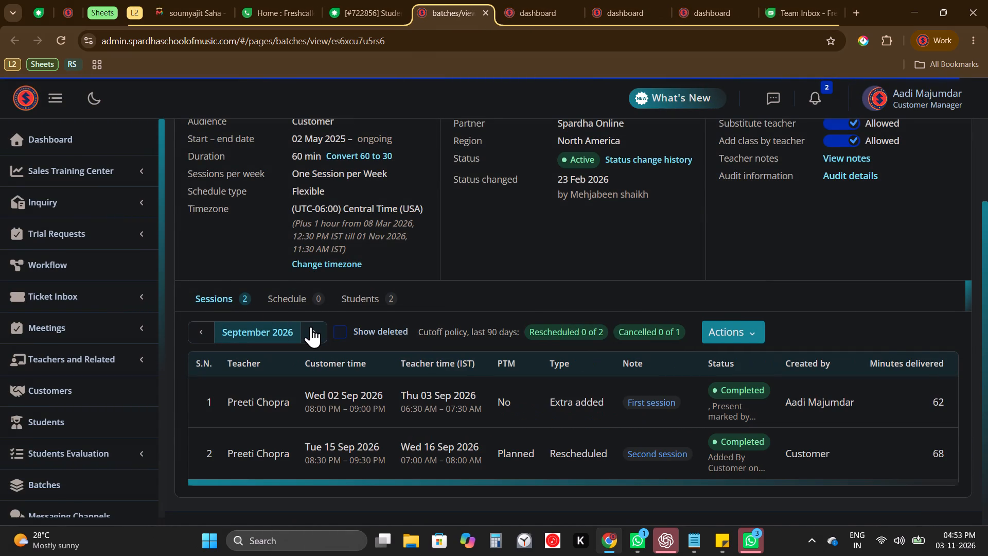
{"action": "scroll", "coordinate": [311, 326], "scroll_direction": "up", "scroll_amount": 3}
{"action": "left_click", "coordinate": [355, 0]}
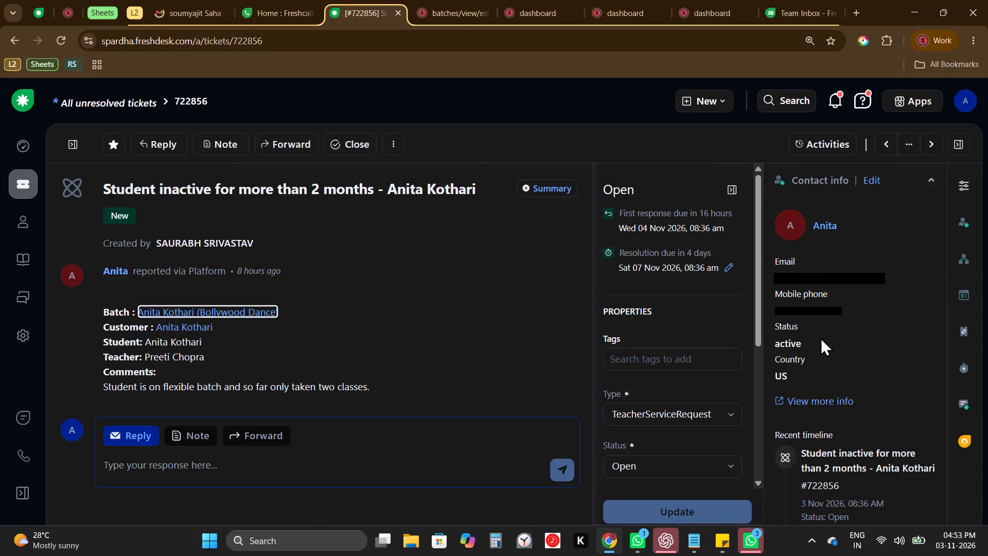
{"action": "triple_click", "coordinate": [869, 309]}
{"action": "key", "text": "ctrl+c"}
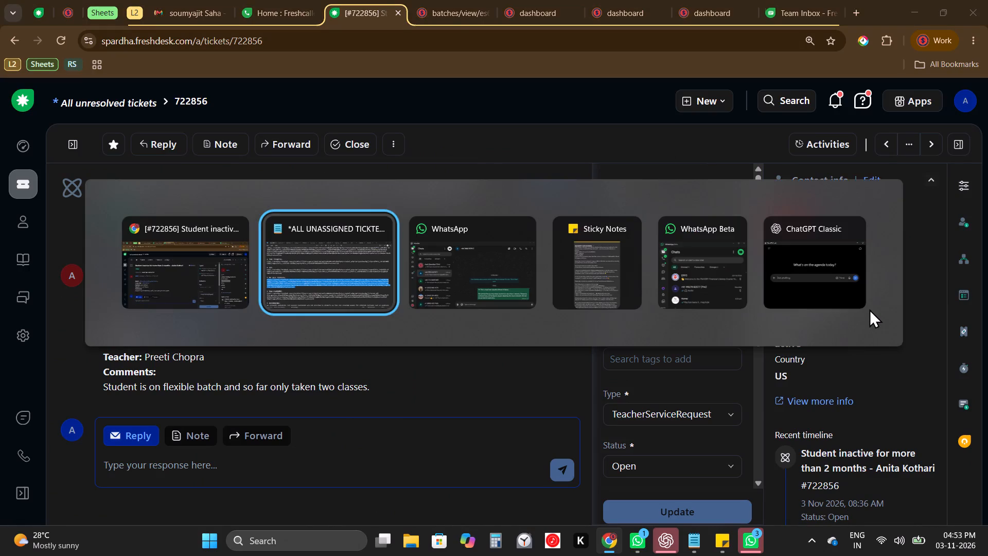
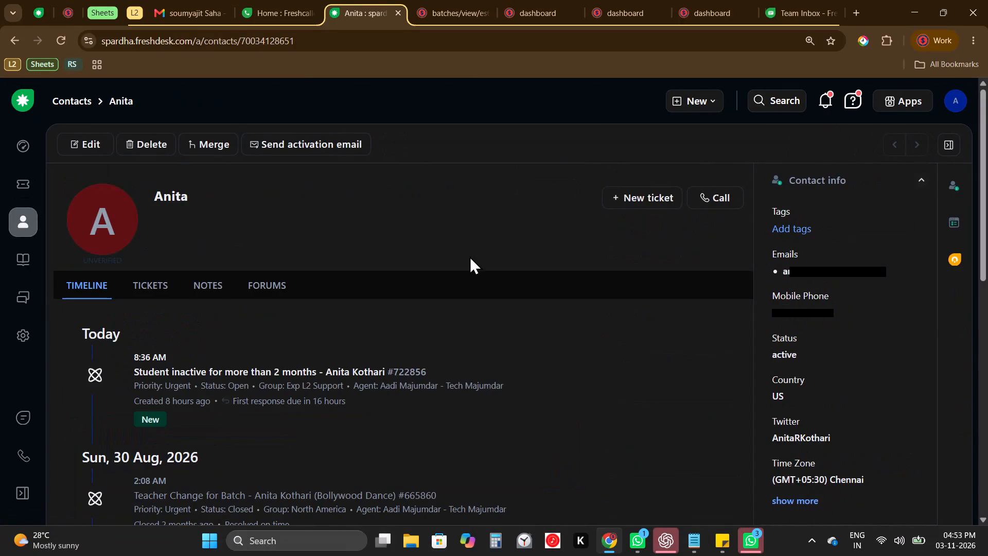
{"action": "scroll", "coordinate": [469, 256], "scroll_direction": "down", "scroll_amount": 3}
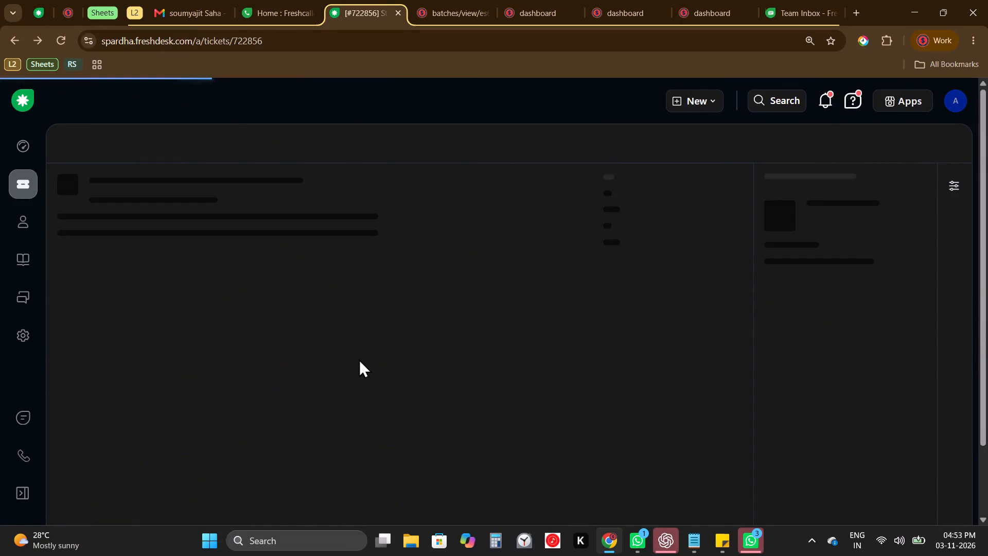
{"action": "left_click", "coordinate": [461, 0]}
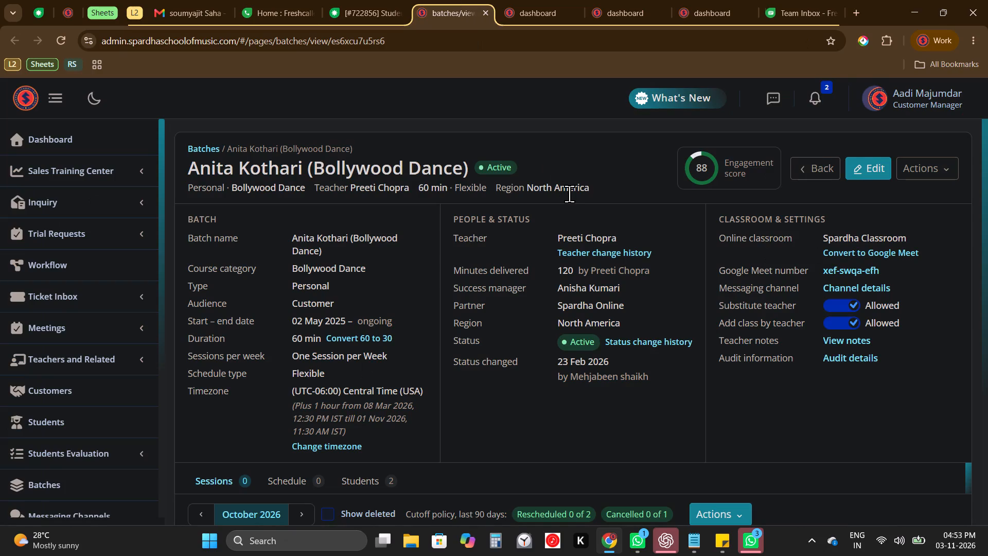
{"action": "left_click", "coordinate": [357, 0]}
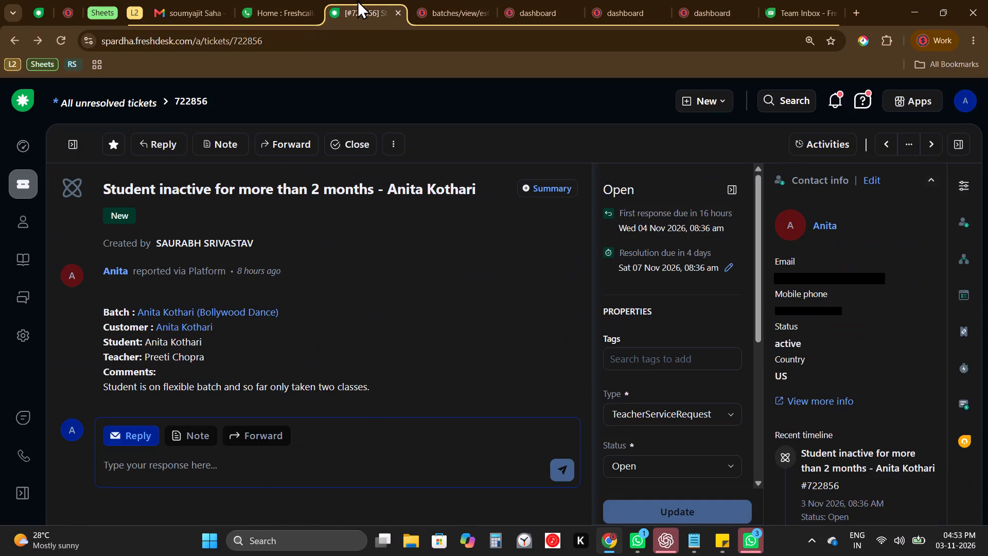
{"action": "left_click", "coordinate": [427, 0]}
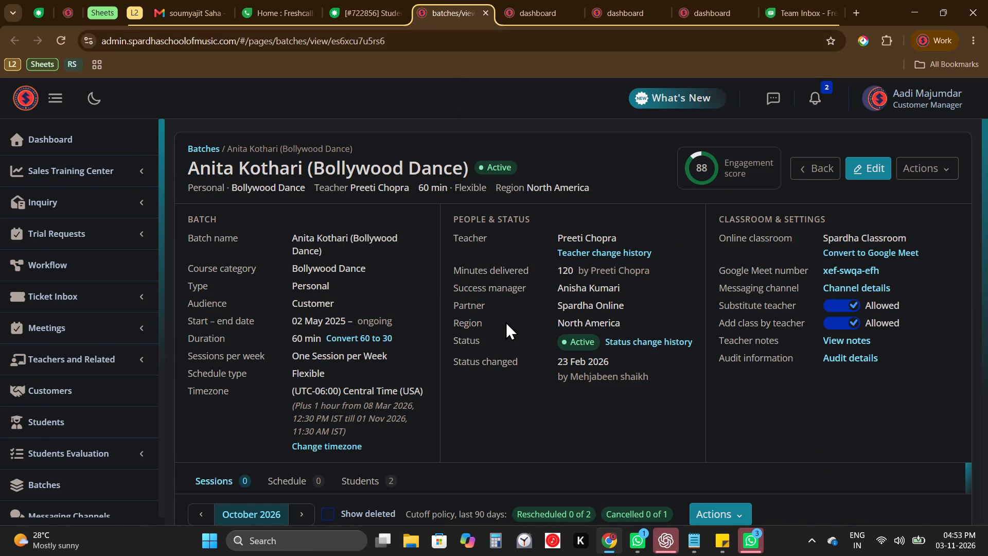
{"action": "scroll", "coordinate": [505, 321], "scroll_direction": "down", "scroll_amount": 3}
{"action": "scroll", "coordinate": [505, 321], "scroll_direction": "up", "scroll_amount": 1}
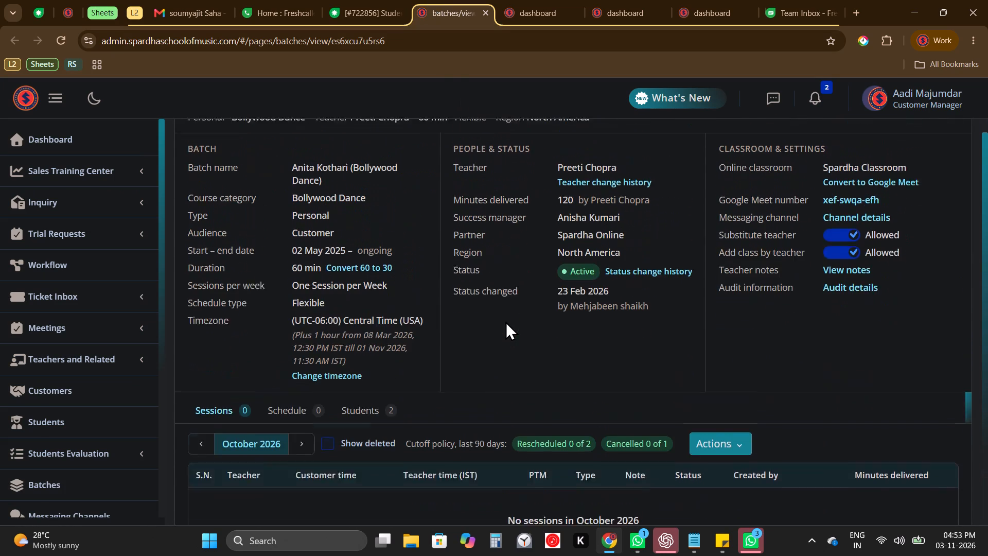
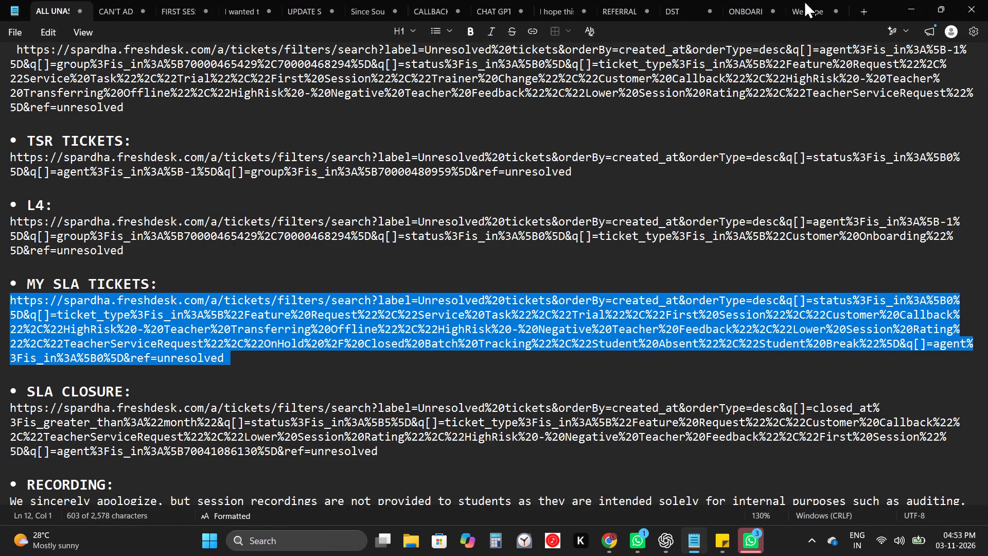
{"action": "left_click", "coordinate": [804, 2]}
{"action": "triple_click", "coordinate": [365, 228]}
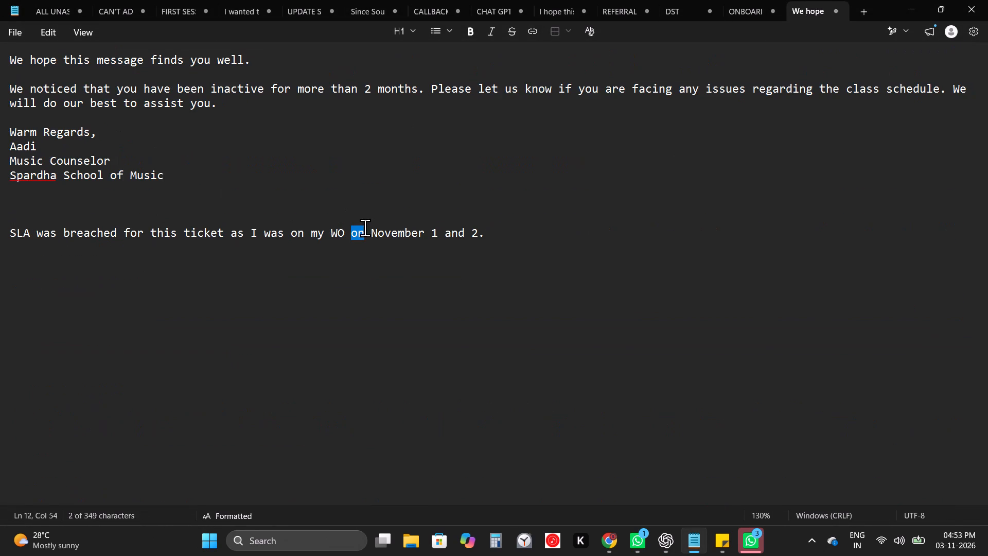
{"action": "key", "text": "BackSpace"}
{"action": "key", "text": "BackSpace"}
{"action": "key", "text": "BackSpace"}
{"action": "key", "text": "BackSpace"}
{"action": "key", "text": "BackSpace"}
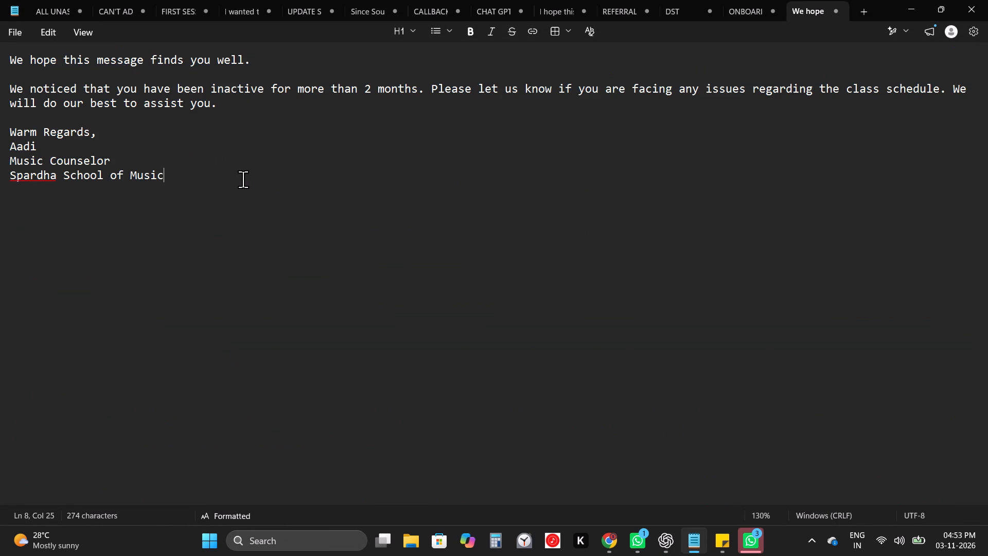
{"action": "left_click_drag", "start_coordinate": [243, 179], "coordinate": [0, 2]}
{"action": "key", "text": "ctrl+c"}
{"action": "key", "text": "ctrl+c"}
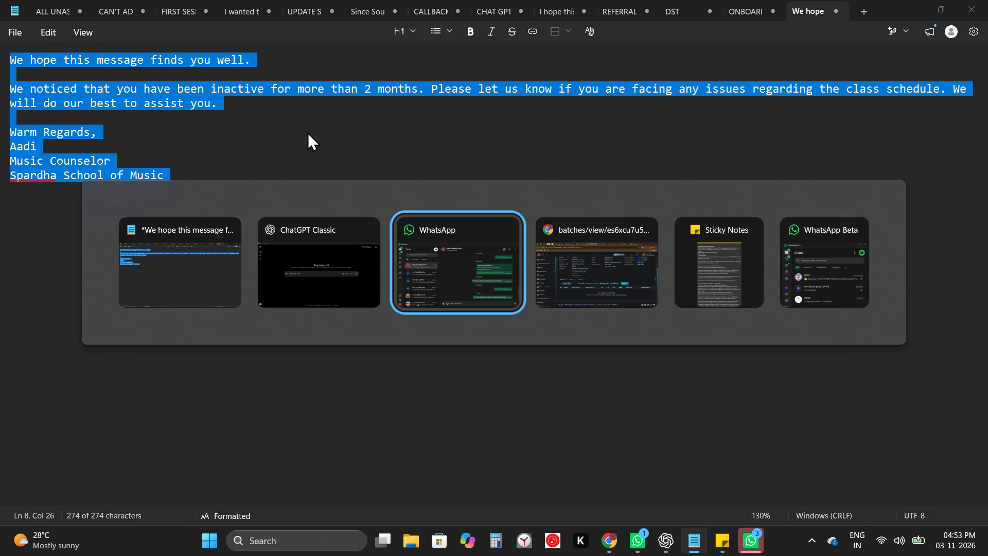
{"action": "left_click", "coordinate": [370, 7]}
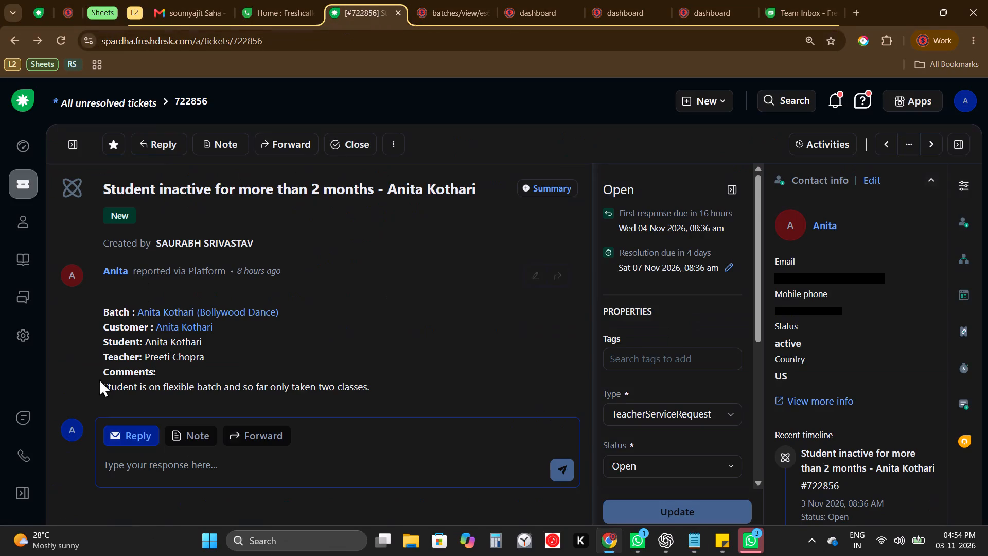
{"action": "left_click", "coordinate": [134, 424]}
{"action": "left_click", "coordinate": [139, 430]}
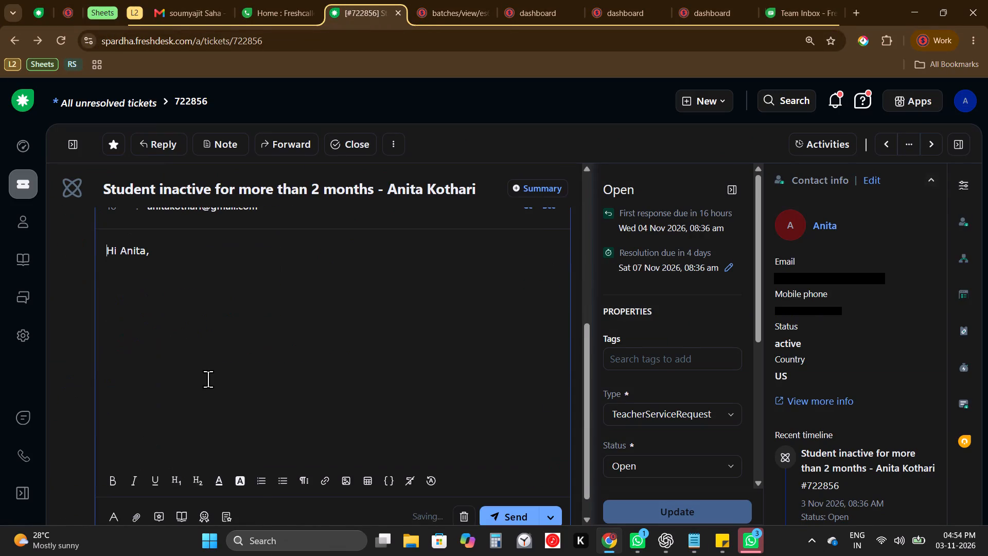
{"action": "key", "text": "ctrl+v"}
{"action": "left_click", "coordinate": [130, 287]}
{"action": "key", "text": "BackSpace"}
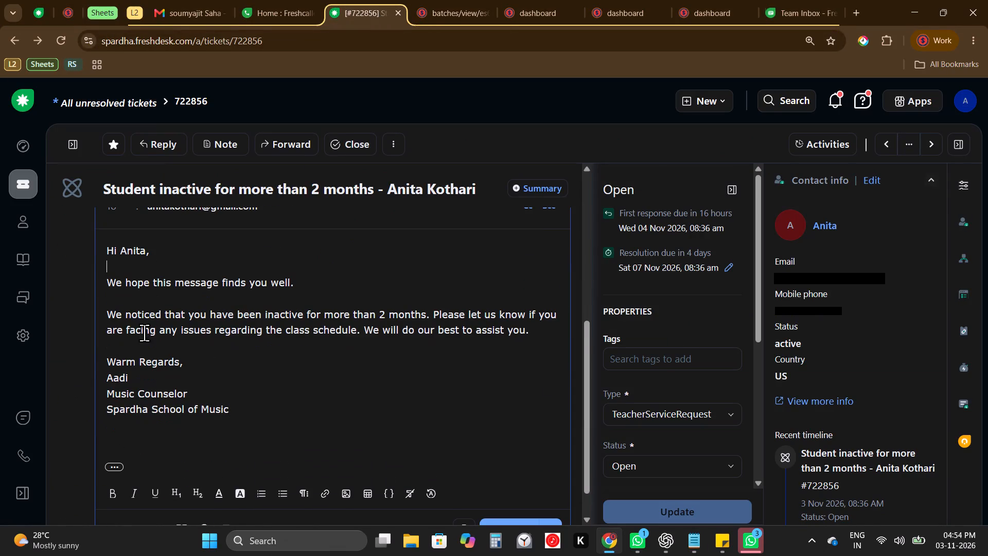
{"action": "left_click", "coordinate": [134, 464]}
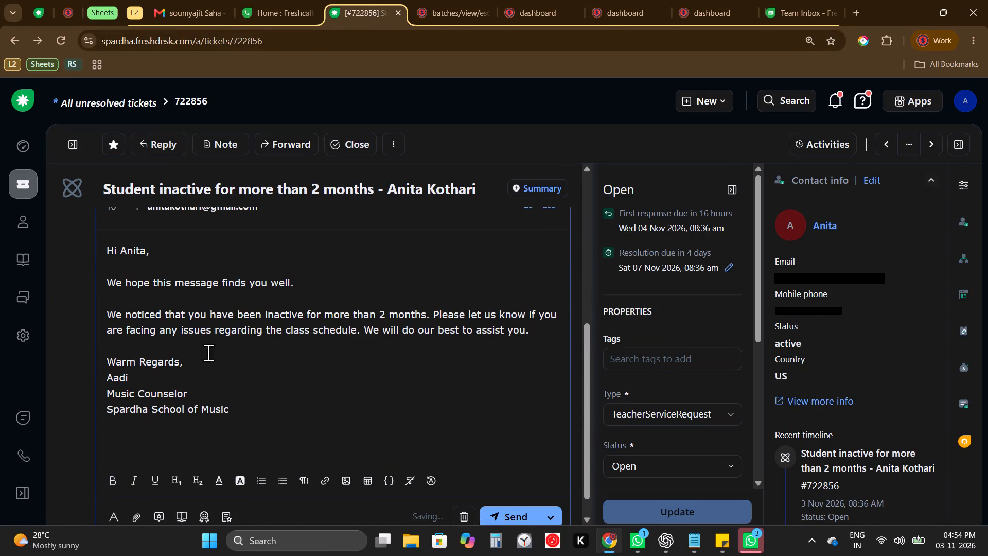
{"action": "scroll", "coordinate": [447, 427], "scroll_direction": "down", "scroll_amount": 2}
{"action": "left_click", "coordinate": [525, 490]}
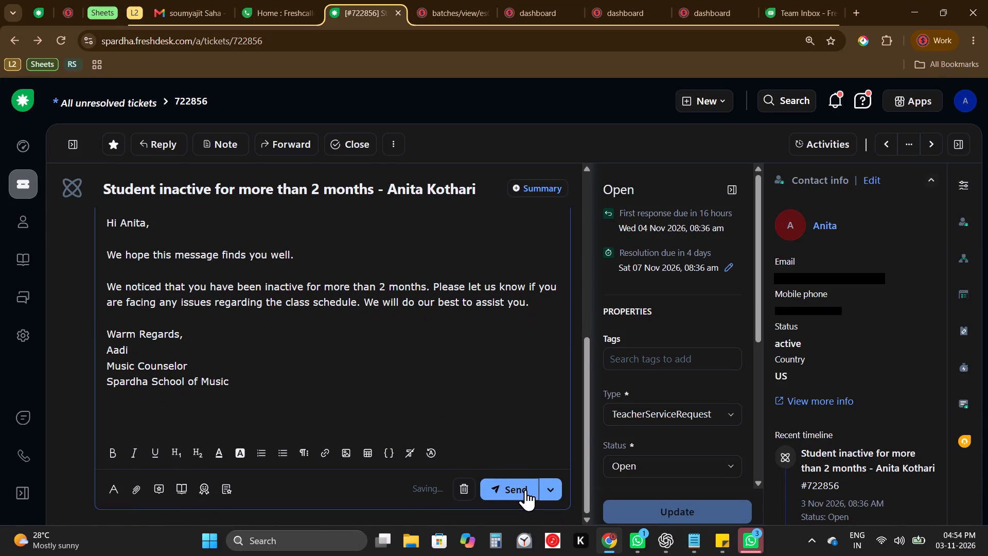
Write the note "Awaiting response" on ticket 722856.
{"action": "left_click", "coordinate": [200, 468]}
{"action": "type", "text": "Awaiting response"}
{"action": "key", "text": "Return"}
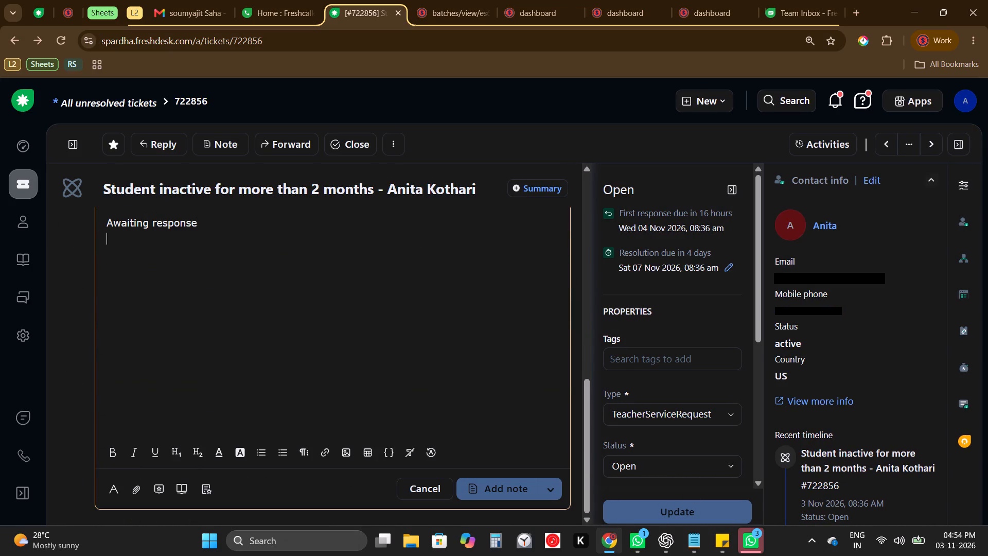
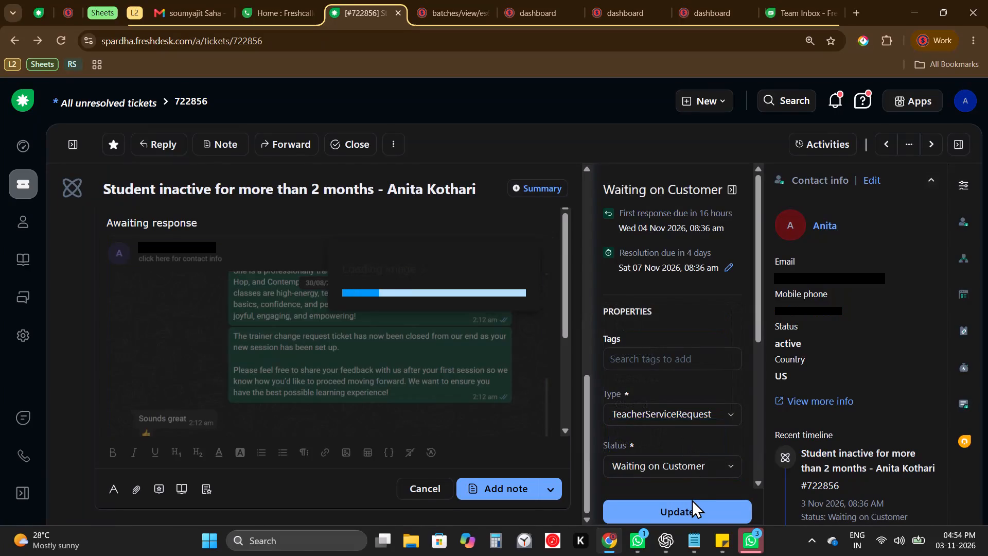
{"action": "left_click_drag", "start_coordinate": [692, 499], "coordinate": [687, 513]}
{"action": "left_click", "coordinate": [687, 513]}
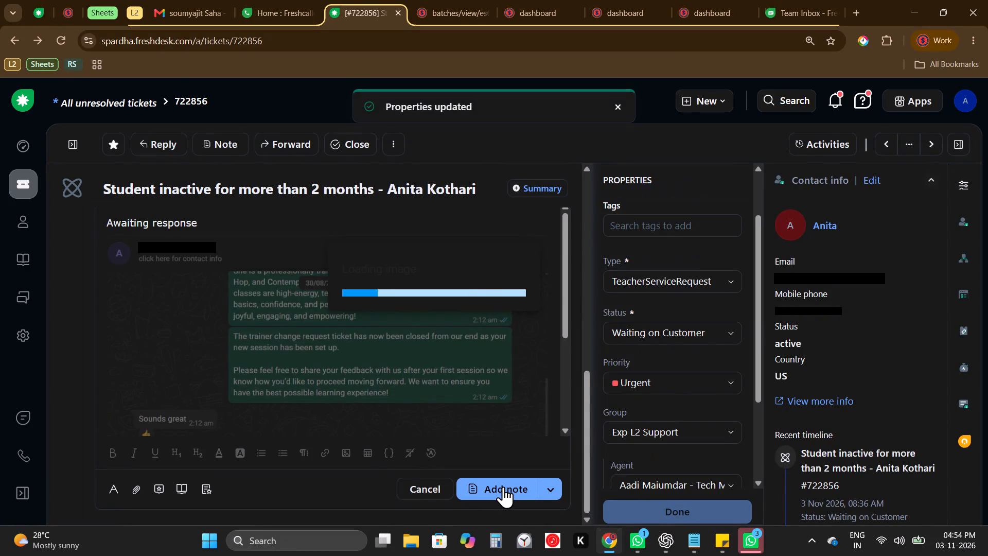
{"action": "left_click", "coordinate": [503, 486]}
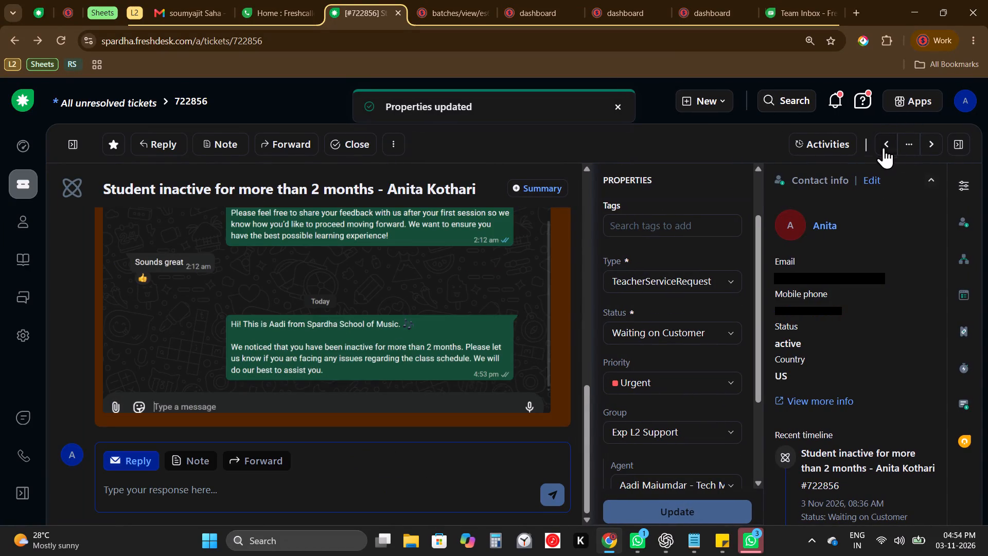
Go to batch timing clash ticket 722885, open its linked Indian Vocals batch page and close the previous batch page.
{"action": "left_click", "coordinate": [884, 147]}
{"action": "left_click", "coordinate": [329, 308]}
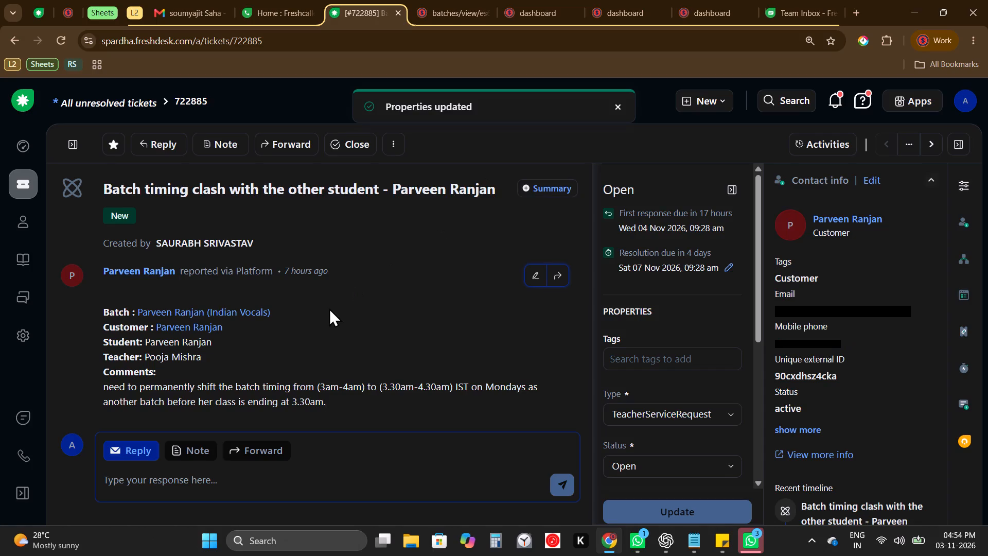
{"action": "left_click", "coordinate": [260, 311]}
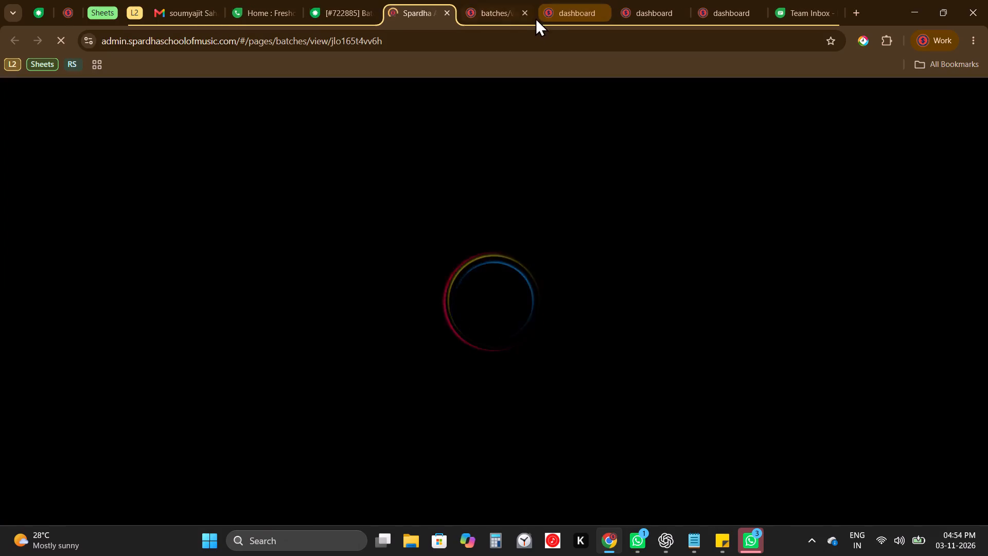
{"action": "left_click", "coordinate": [528, 16]}
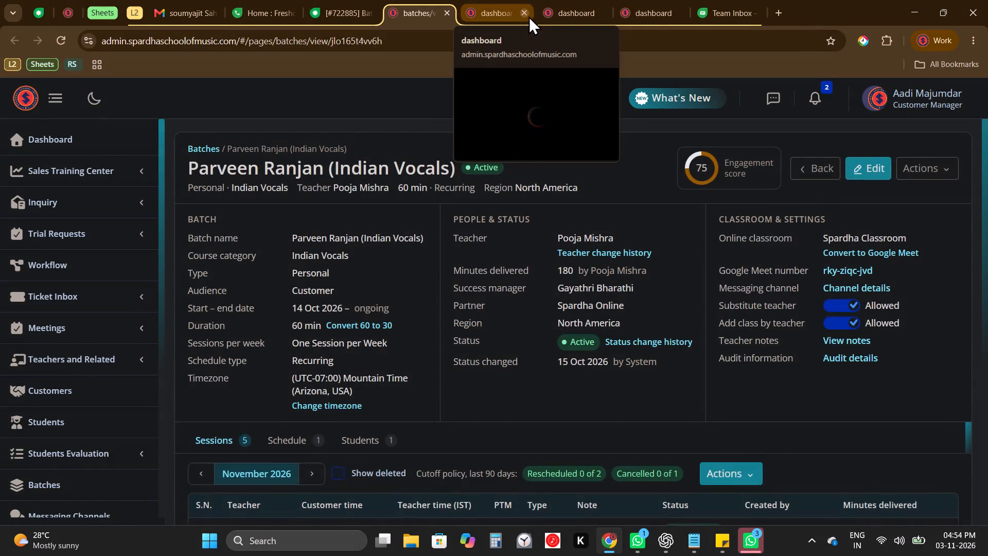
{"action": "left_click", "coordinate": [384, 0]}
{"action": "left_click", "coordinate": [360, 0]}
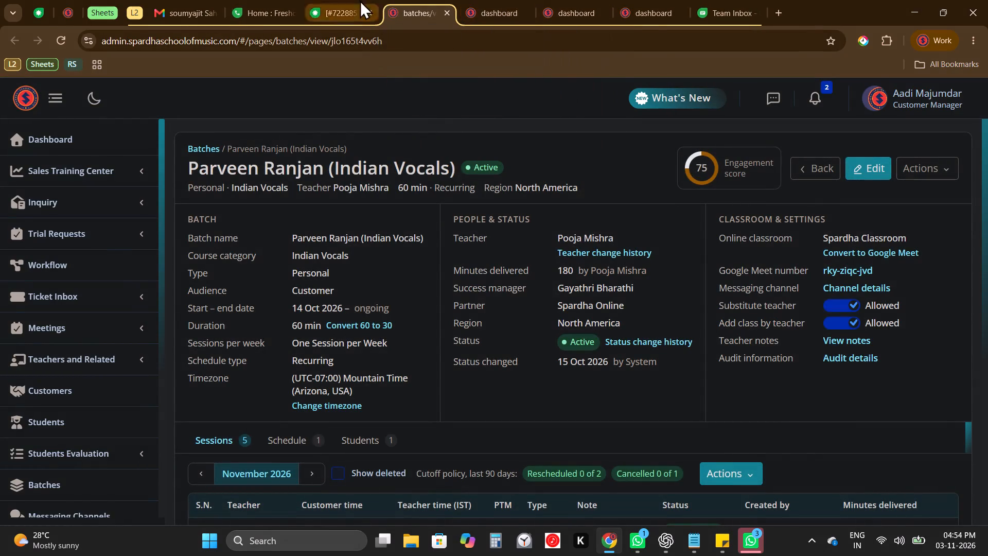
{"action": "double_click", "coordinate": [132, 390]}
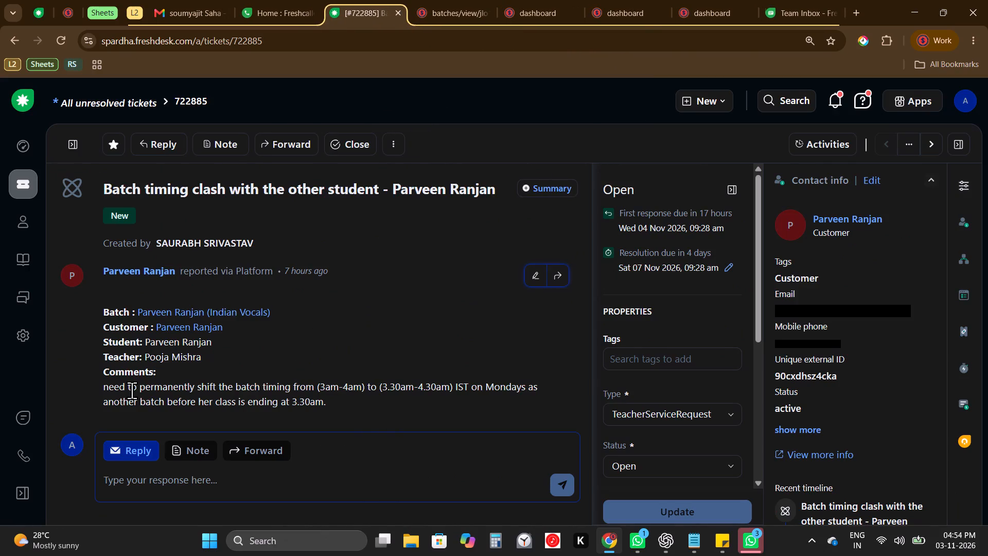
{"action": "left_click_drag", "start_coordinate": [132, 390], "coordinate": [317, 420]}
{"action": "left_click", "coordinate": [317, 420]}
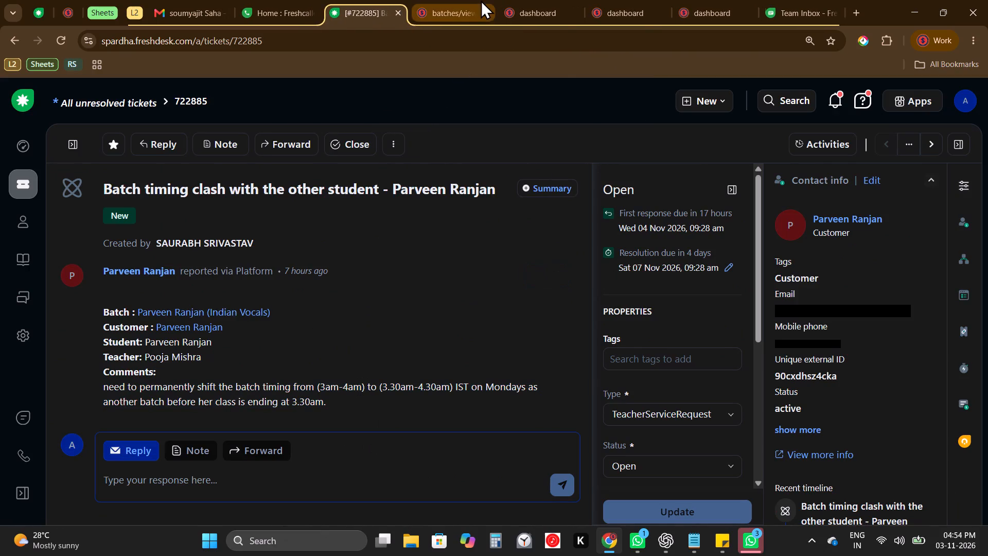
{"action": "left_click", "coordinate": [334, 384]}
{"action": "left_click_drag", "start_coordinate": [334, 384], "coordinate": [369, 384]}
{"action": "left_click", "coordinate": [369, 384]}
{"action": "left_click", "coordinate": [391, 384]}
{"action": "left_click_drag", "start_coordinate": [391, 384], "coordinate": [429, 384]}
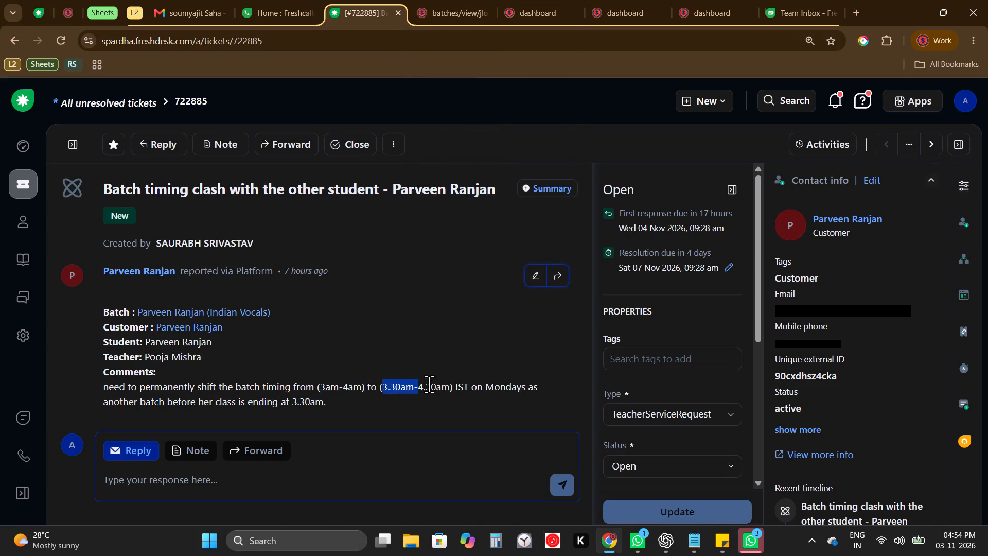
{"action": "left_click_drag", "start_coordinate": [429, 384], "coordinate": [434, 385]}
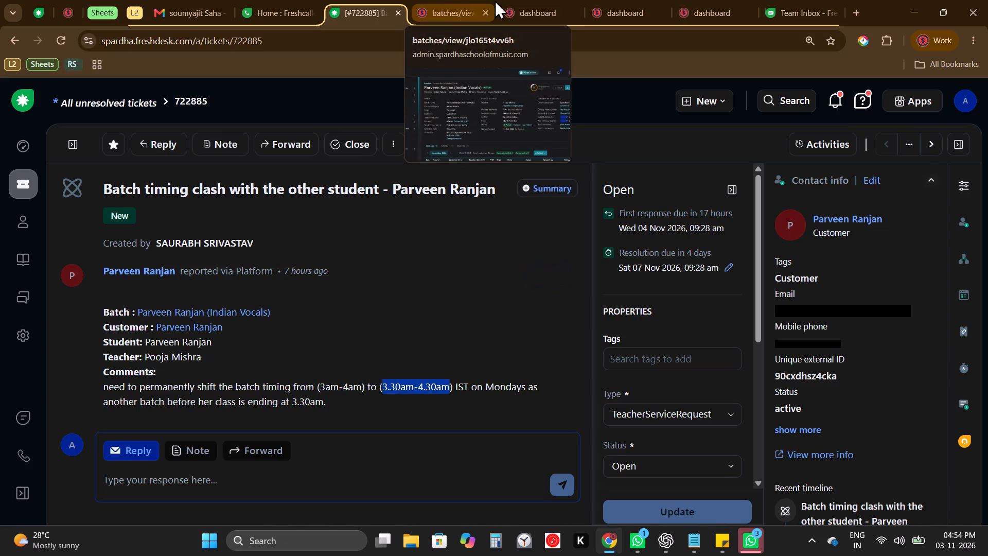
Examine the Indian Vocals batch's schedule and November sessions against the timing requested in ticket 722885.
{"action": "left_click", "coordinate": [449, 0]}
{"action": "left_click", "coordinate": [306, 435]}
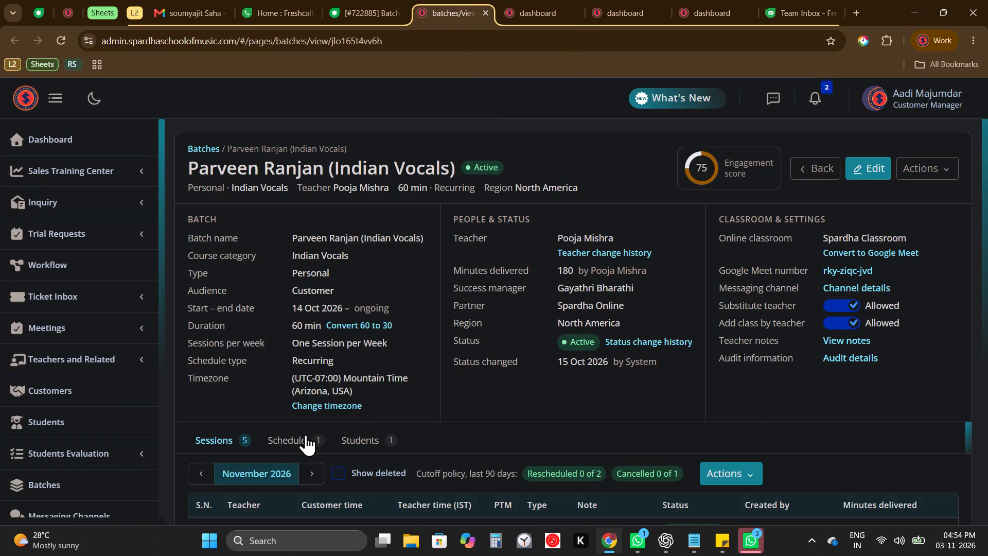
{"action": "scroll", "coordinate": [306, 435], "scroll_direction": "down", "scroll_amount": 5}
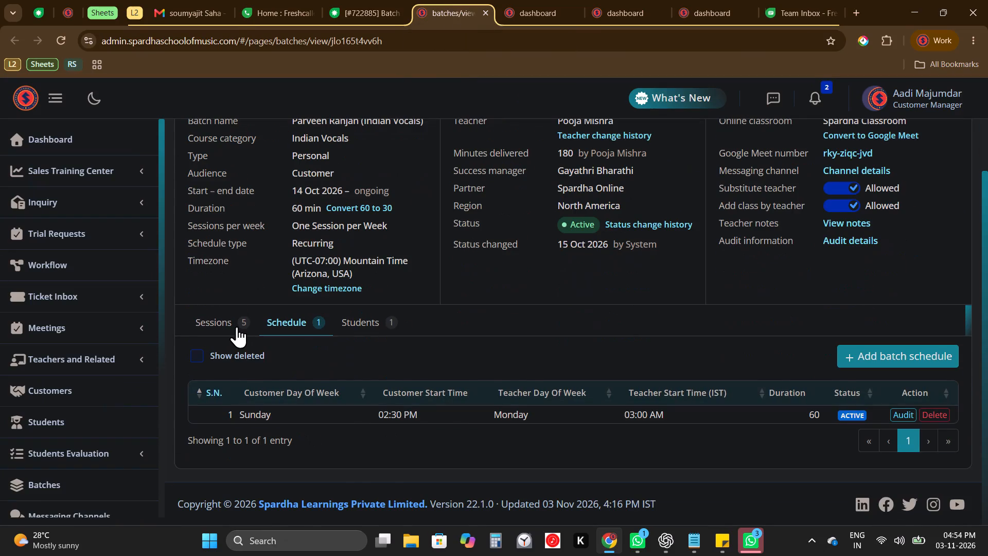
{"action": "left_click", "coordinate": [237, 326]}
{"action": "scroll", "coordinate": [364, 319], "scroll_direction": "down", "scroll_amount": 3}
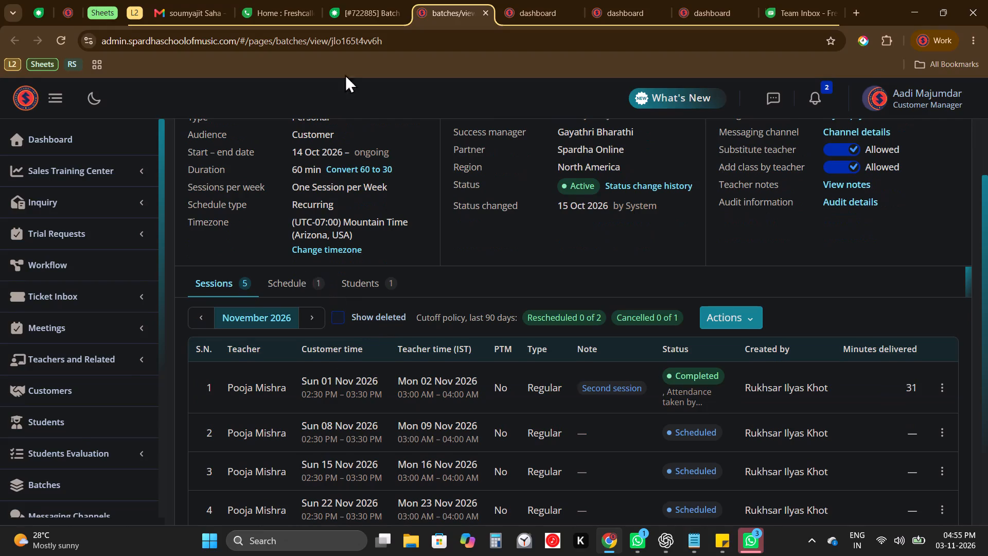
{"action": "left_click", "coordinate": [398, 0]}
{"action": "left_click", "coordinate": [460, 0]}
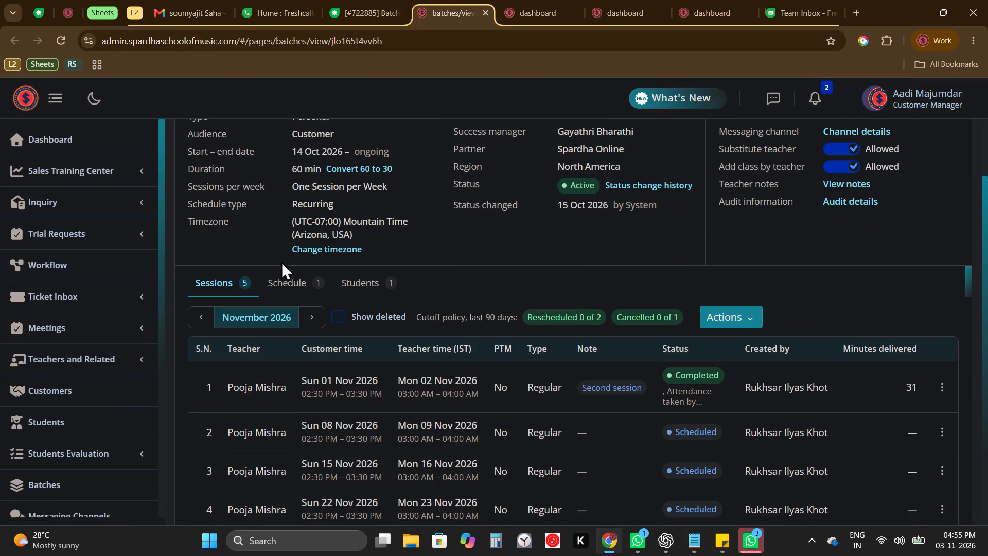
{"action": "left_click", "coordinate": [284, 283]}
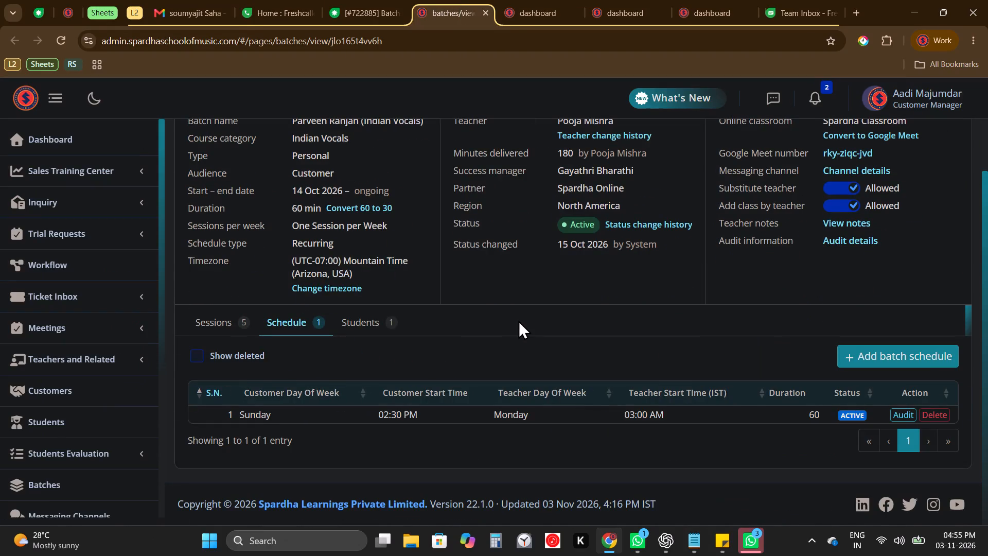
{"action": "left_click", "coordinate": [360, 0]}
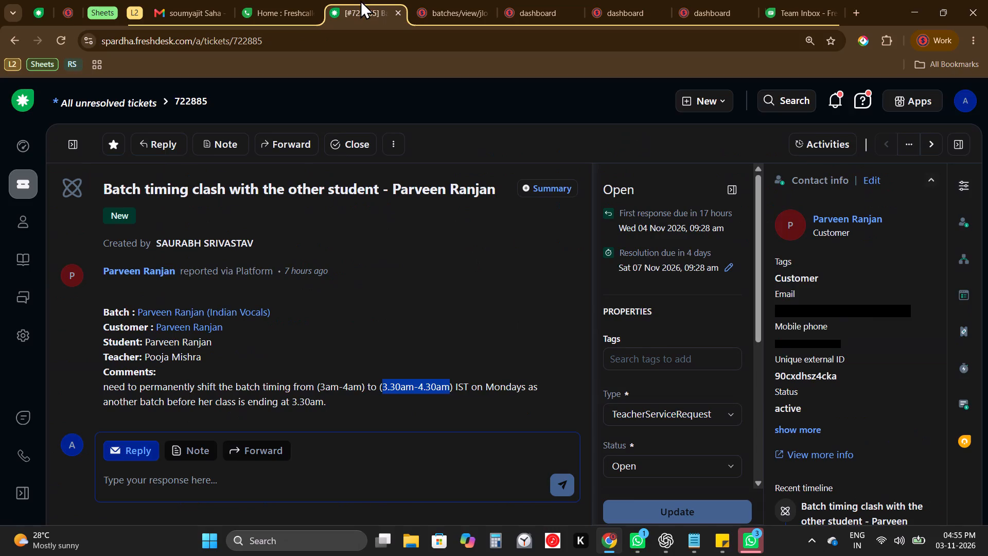
{"action": "left_click", "coordinate": [452, 0]}
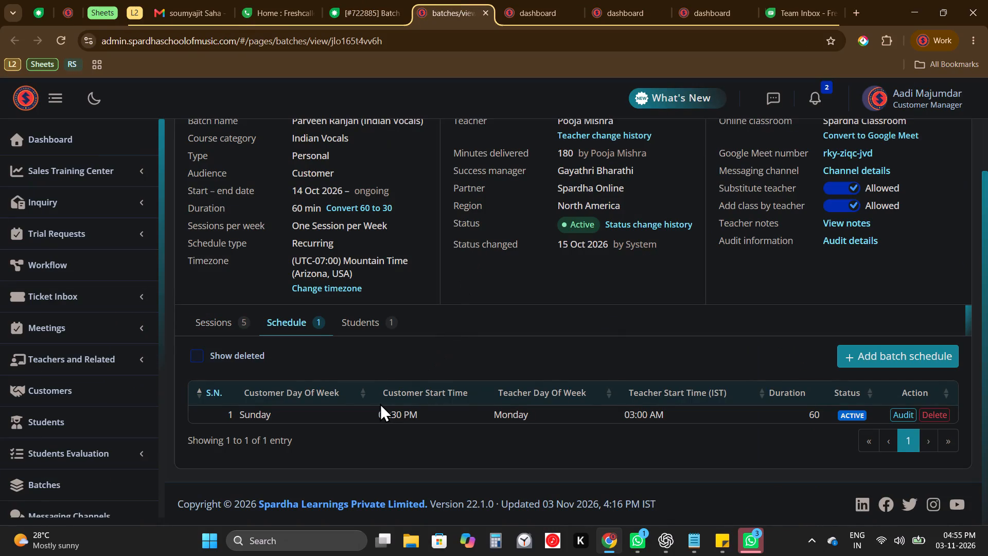
{"action": "left_click", "coordinate": [380, 403]}
{"action": "left_click_drag", "start_coordinate": [380, 403], "coordinate": [432, 411]}
{"action": "left_click", "coordinate": [432, 411]}
{"action": "left_click_drag", "start_coordinate": [432, 411], "coordinate": [370, 422]}
{"action": "left_click", "coordinate": [370, 422]}
{"action": "left_click", "coordinate": [367, 0]}
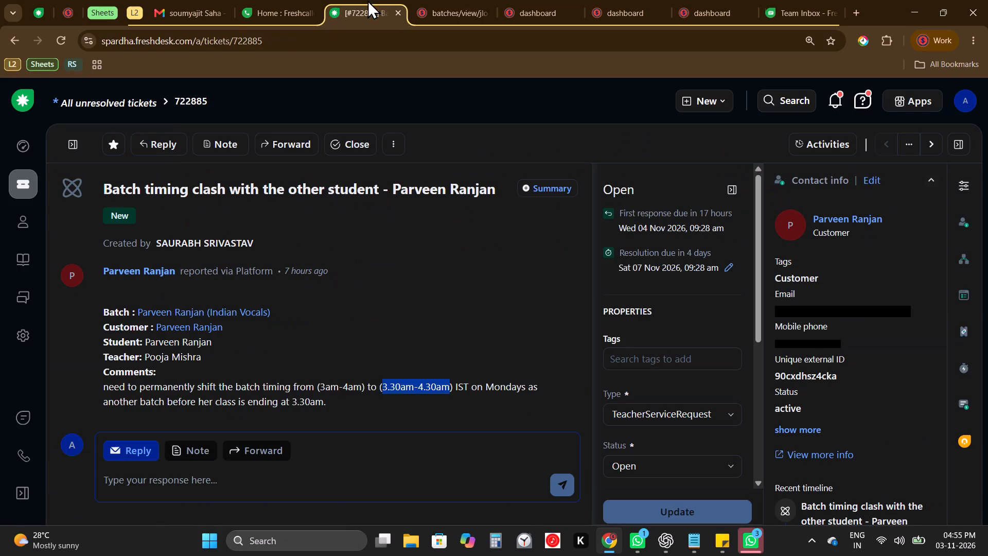
Delete the existing Sunday schedule of the Indian Vocals batch.
{"action": "left_click", "coordinate": [448, 0]}
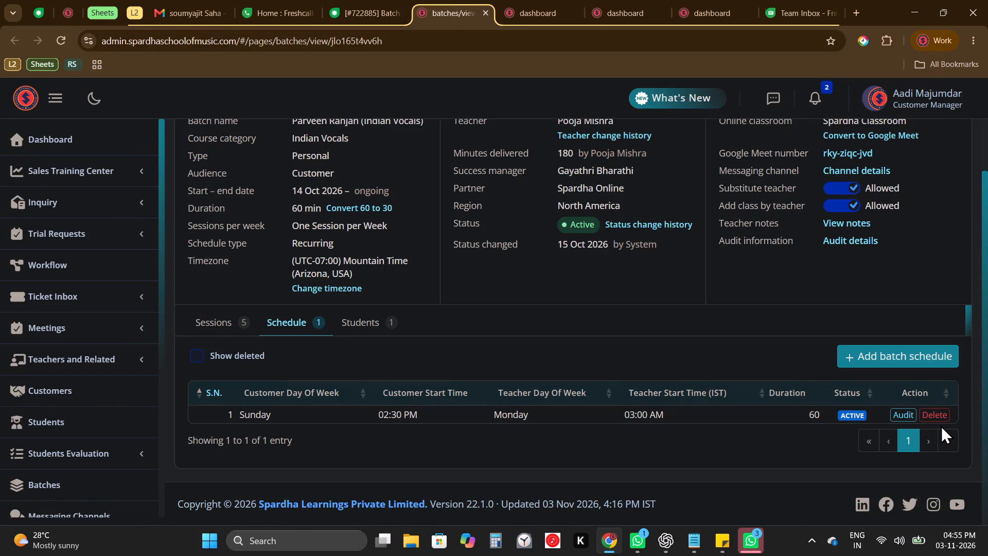
{"action": "left_click", "coordinate": [941, 425]}
{"action": "left_click", "coordinate": [929, 425]}
{"action": "left_click", "coordinate": [941, 418]}
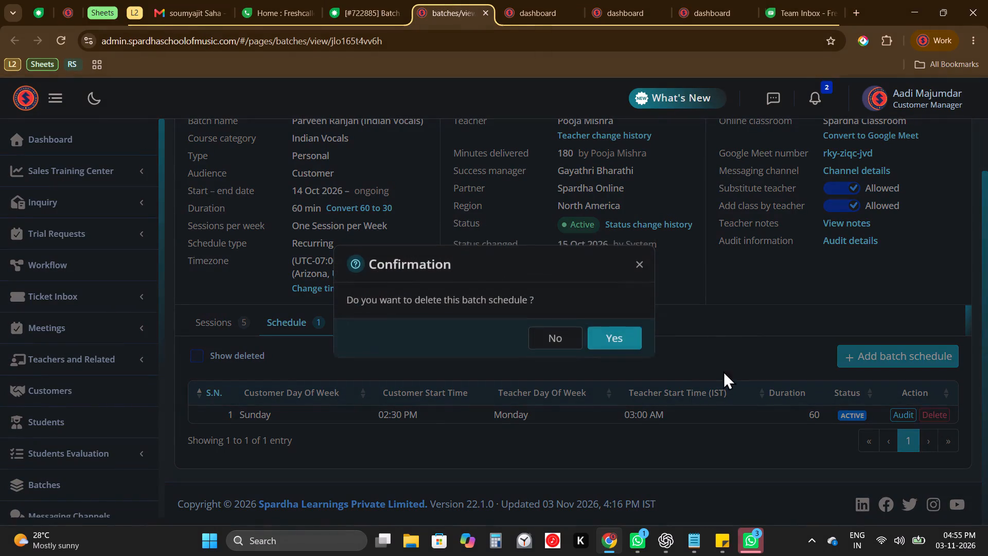
{"action": "left_click", "coordinate": [629, 339]}
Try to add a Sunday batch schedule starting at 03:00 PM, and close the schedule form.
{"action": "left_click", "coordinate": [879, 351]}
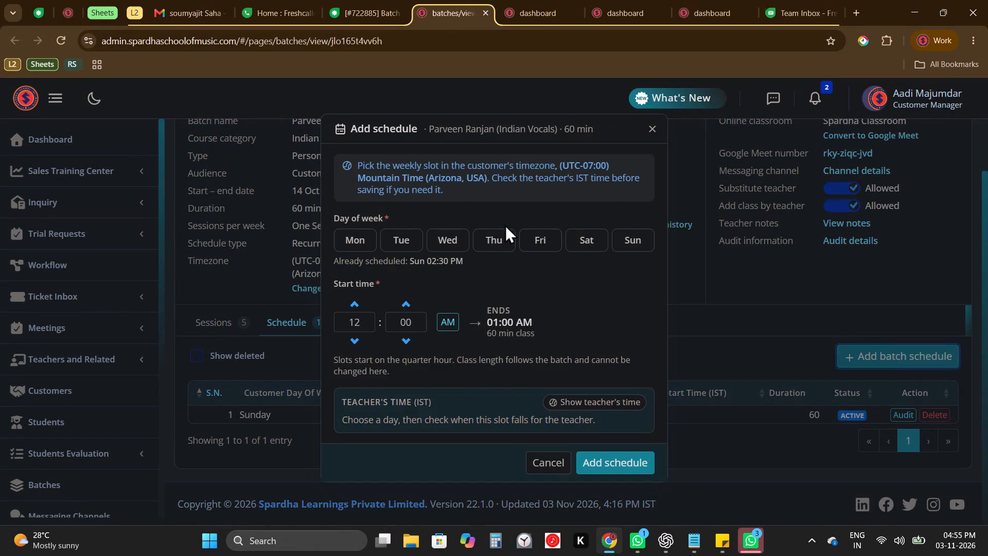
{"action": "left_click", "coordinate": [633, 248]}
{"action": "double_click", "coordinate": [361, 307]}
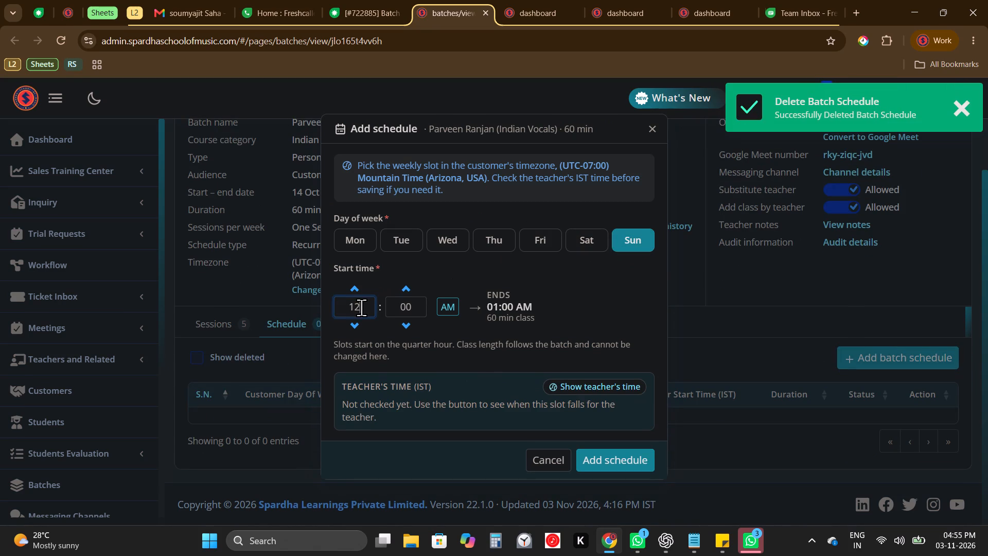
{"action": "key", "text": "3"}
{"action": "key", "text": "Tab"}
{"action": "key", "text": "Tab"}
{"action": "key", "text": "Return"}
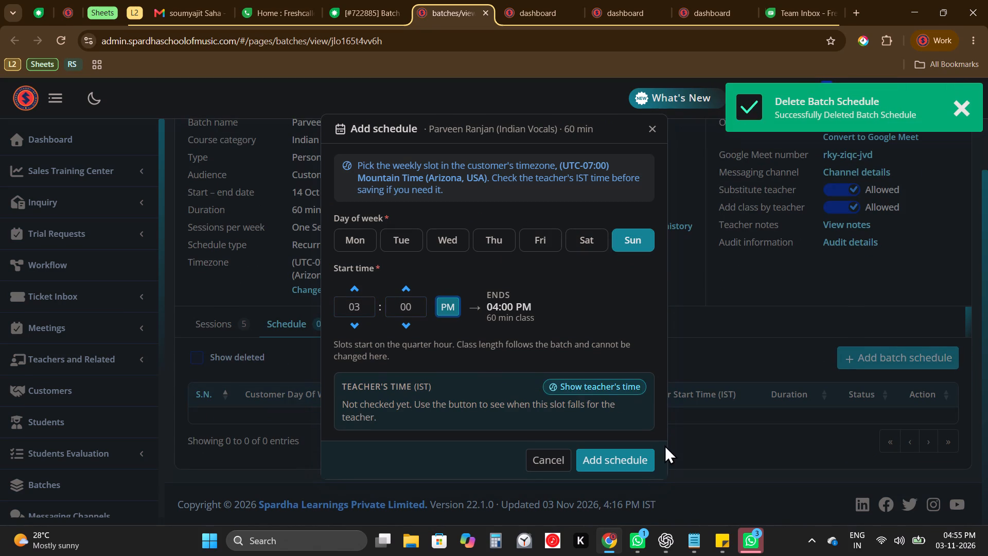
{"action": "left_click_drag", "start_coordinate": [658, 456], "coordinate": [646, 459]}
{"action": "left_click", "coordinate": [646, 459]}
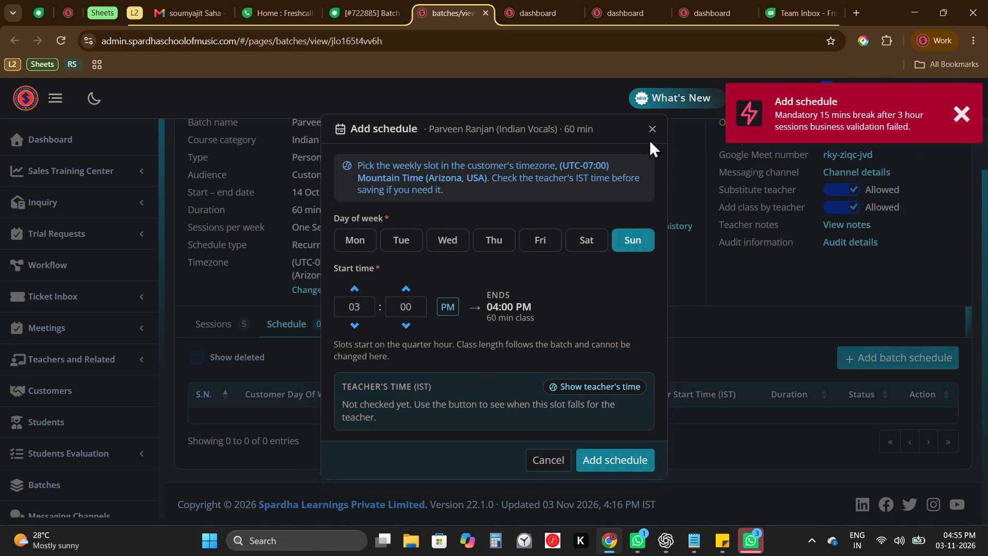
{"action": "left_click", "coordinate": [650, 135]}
Reload the batch page and recheck the timing change requested in ticket 722885's comment.
{"action": "left_click", "coordinate": [62, 39]}
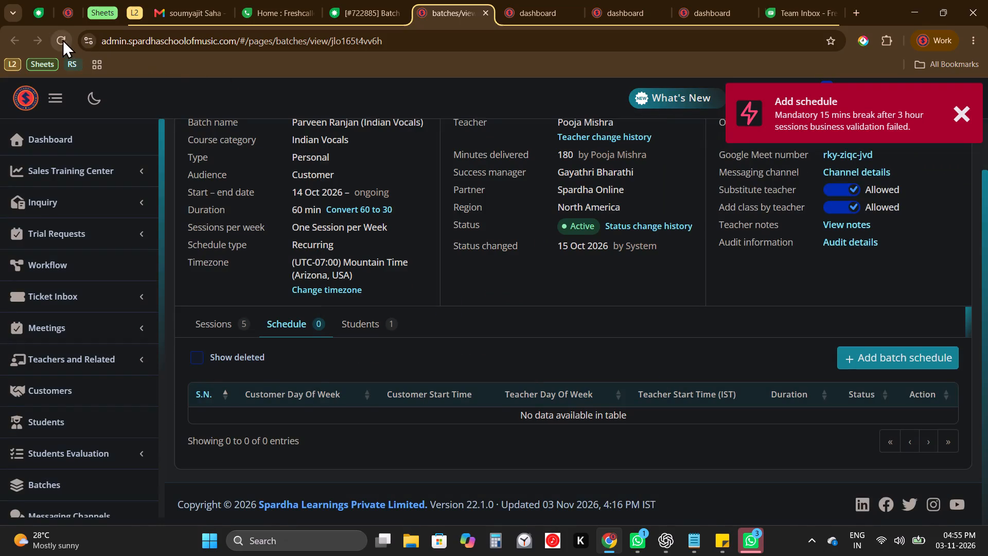
{"action": "left_click", "coordinate": [372, 0]}
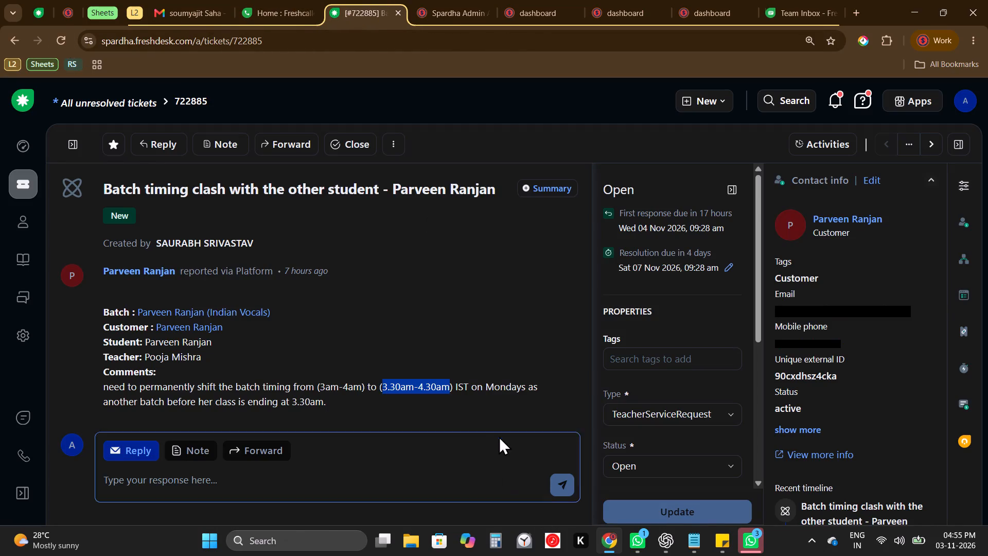
{"action": "left_click", "coordinate": [504, 391]}
{"action": "left_click_drag", "start_coordinate": [504, 391], "coordinate": [514, 406]}
{"action": "triple_click", "coordinate": [514, 406]}
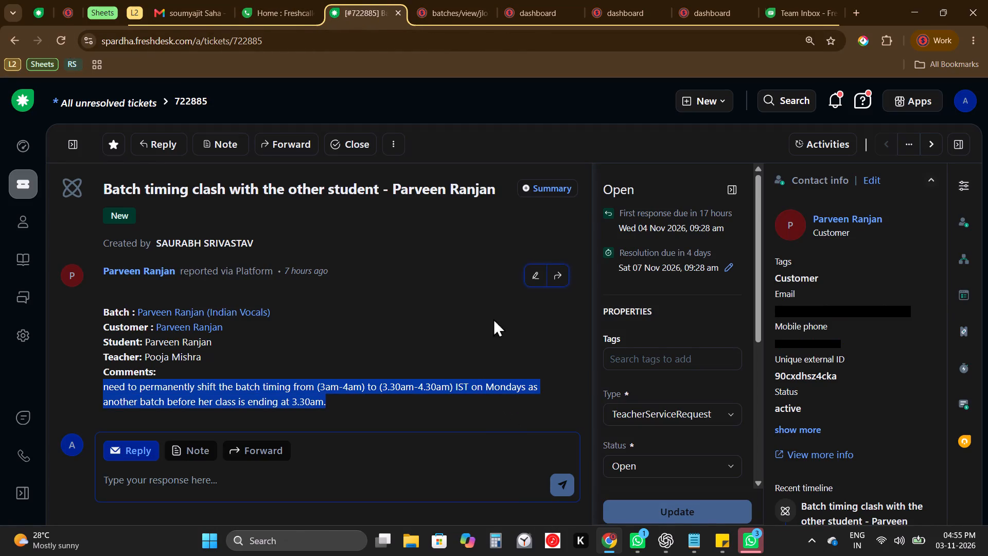
{"action": "left_click", "coordinate": [480, 0]}
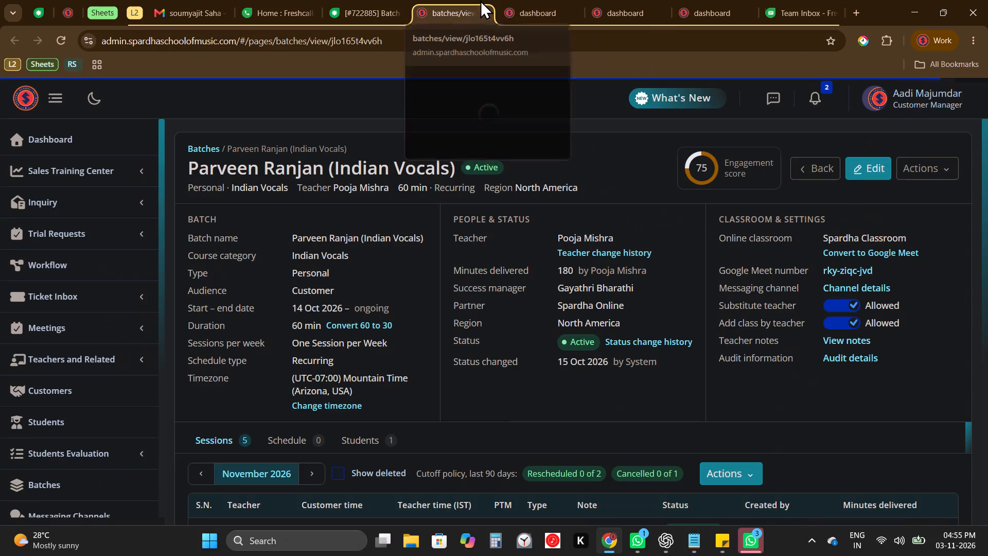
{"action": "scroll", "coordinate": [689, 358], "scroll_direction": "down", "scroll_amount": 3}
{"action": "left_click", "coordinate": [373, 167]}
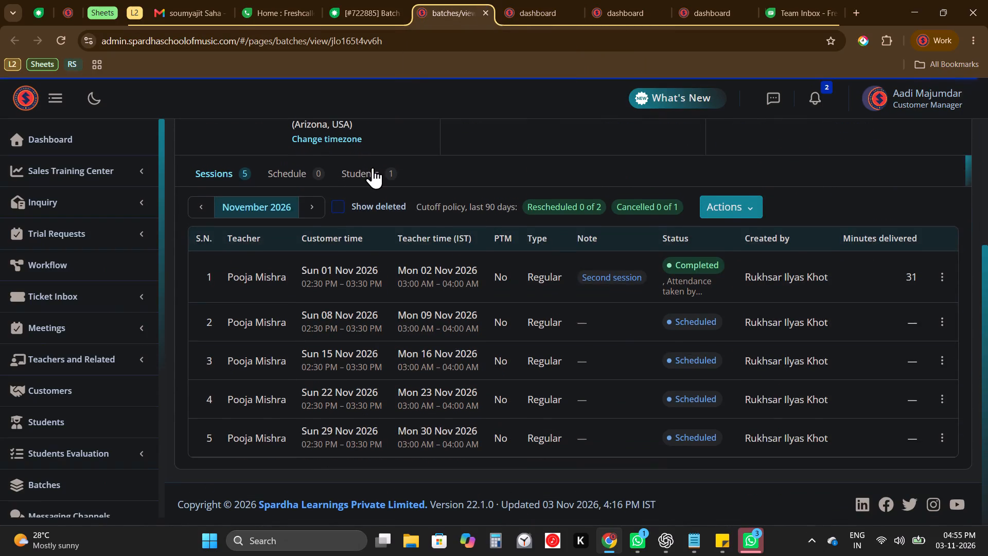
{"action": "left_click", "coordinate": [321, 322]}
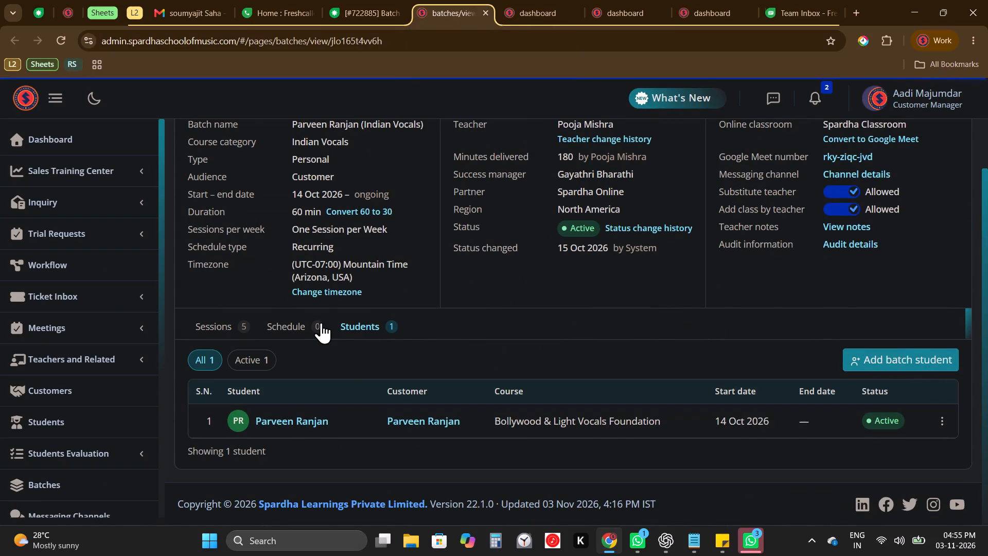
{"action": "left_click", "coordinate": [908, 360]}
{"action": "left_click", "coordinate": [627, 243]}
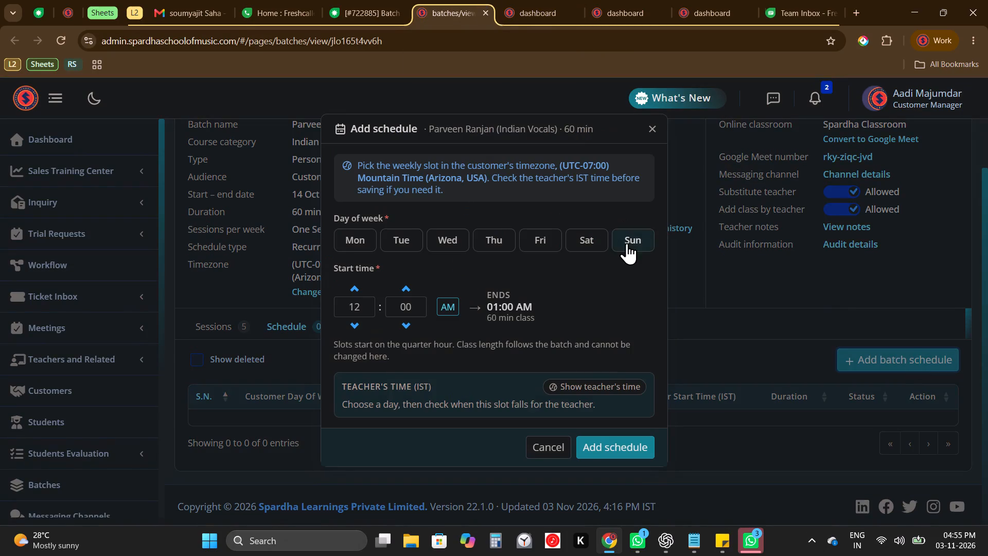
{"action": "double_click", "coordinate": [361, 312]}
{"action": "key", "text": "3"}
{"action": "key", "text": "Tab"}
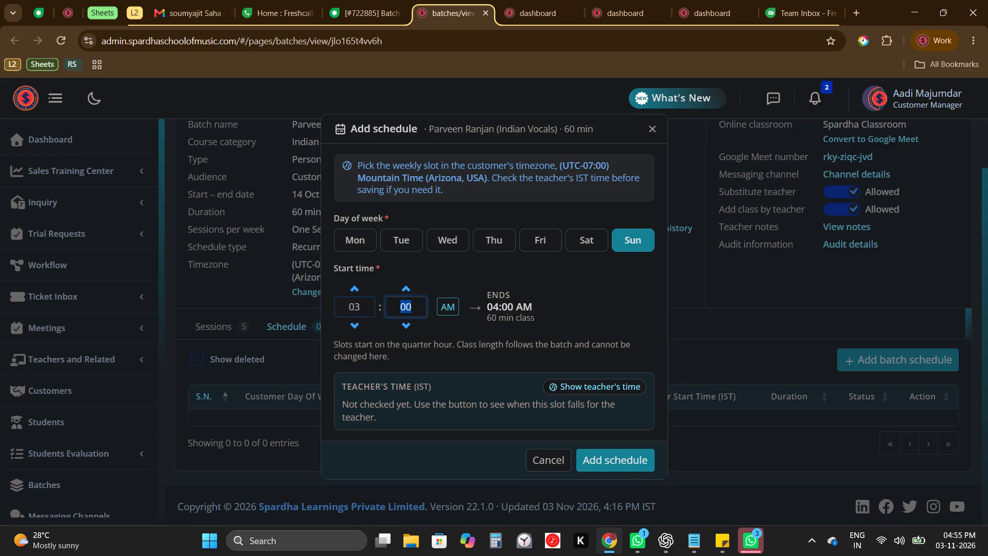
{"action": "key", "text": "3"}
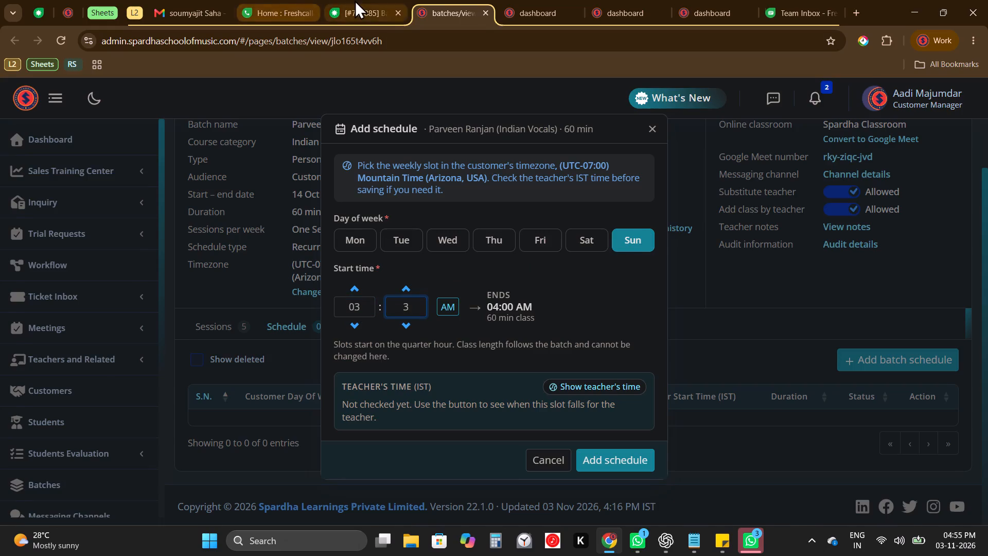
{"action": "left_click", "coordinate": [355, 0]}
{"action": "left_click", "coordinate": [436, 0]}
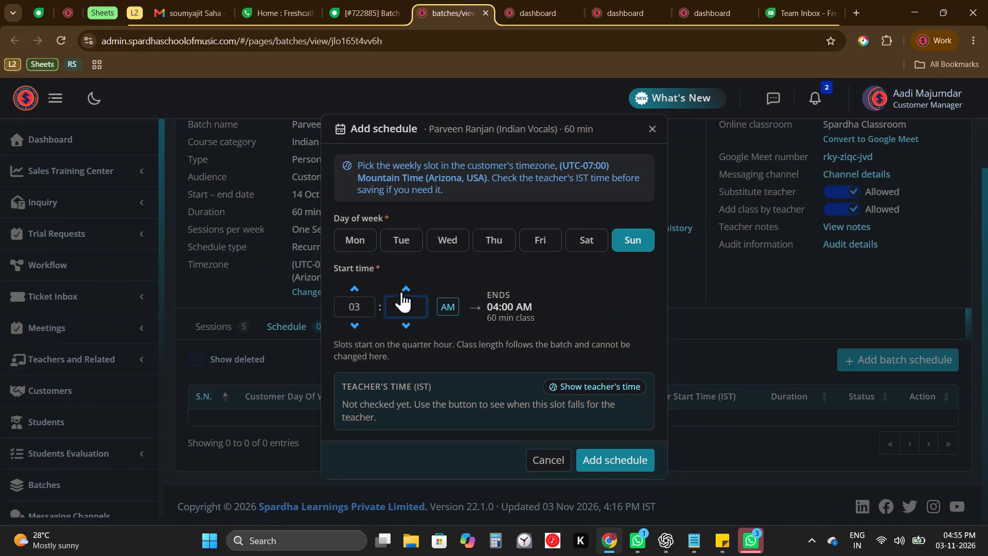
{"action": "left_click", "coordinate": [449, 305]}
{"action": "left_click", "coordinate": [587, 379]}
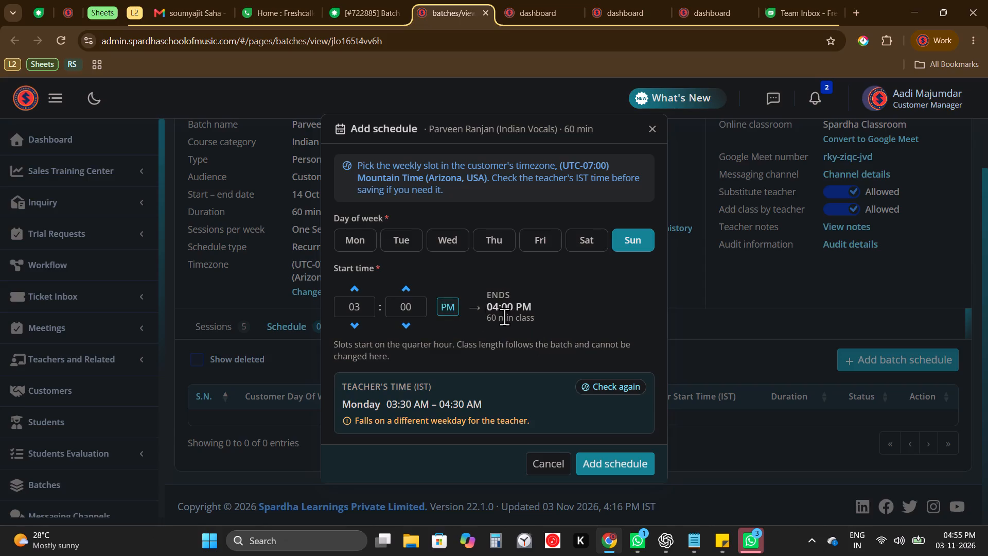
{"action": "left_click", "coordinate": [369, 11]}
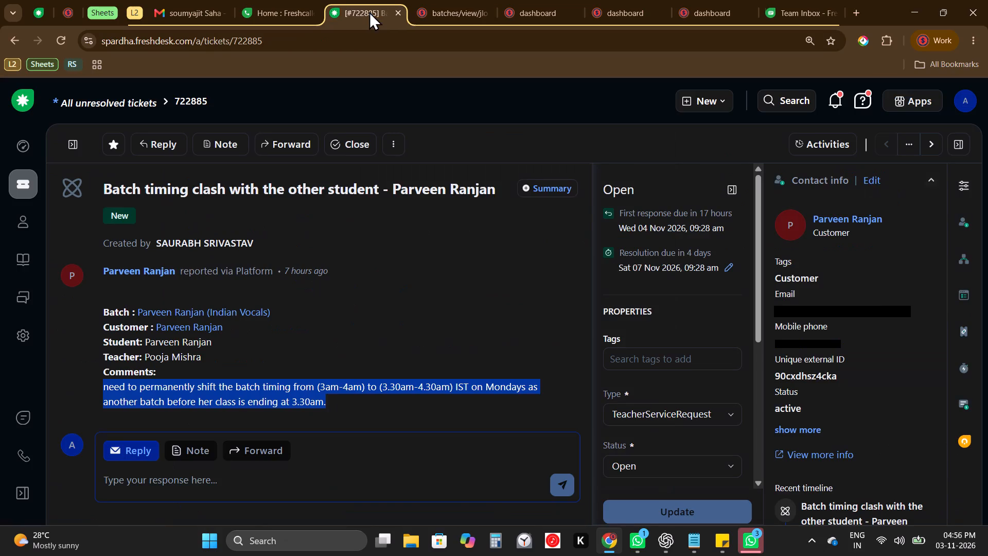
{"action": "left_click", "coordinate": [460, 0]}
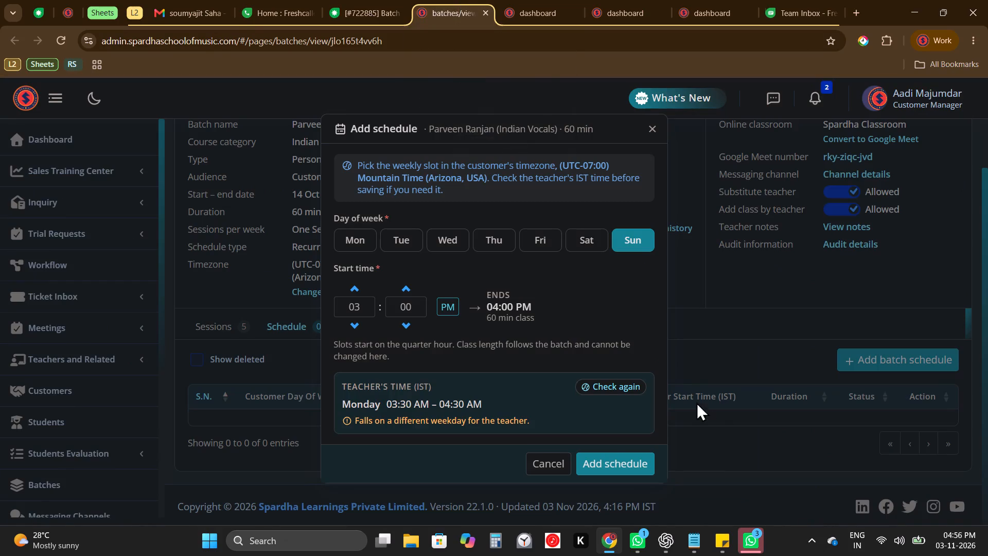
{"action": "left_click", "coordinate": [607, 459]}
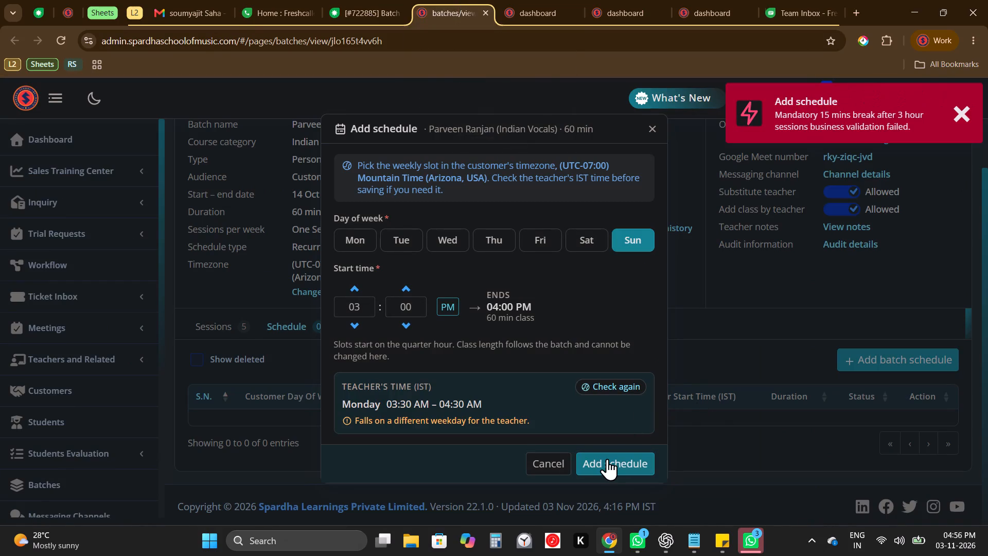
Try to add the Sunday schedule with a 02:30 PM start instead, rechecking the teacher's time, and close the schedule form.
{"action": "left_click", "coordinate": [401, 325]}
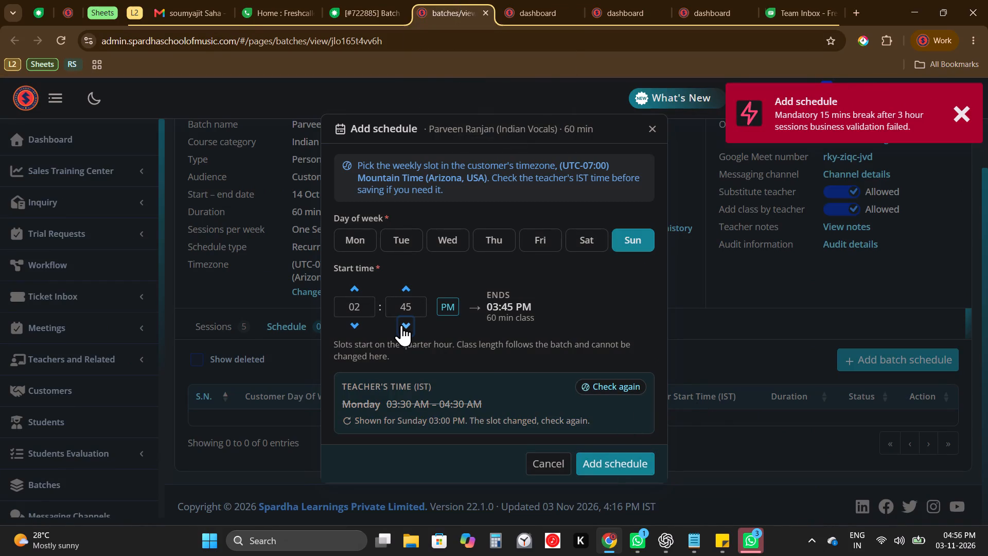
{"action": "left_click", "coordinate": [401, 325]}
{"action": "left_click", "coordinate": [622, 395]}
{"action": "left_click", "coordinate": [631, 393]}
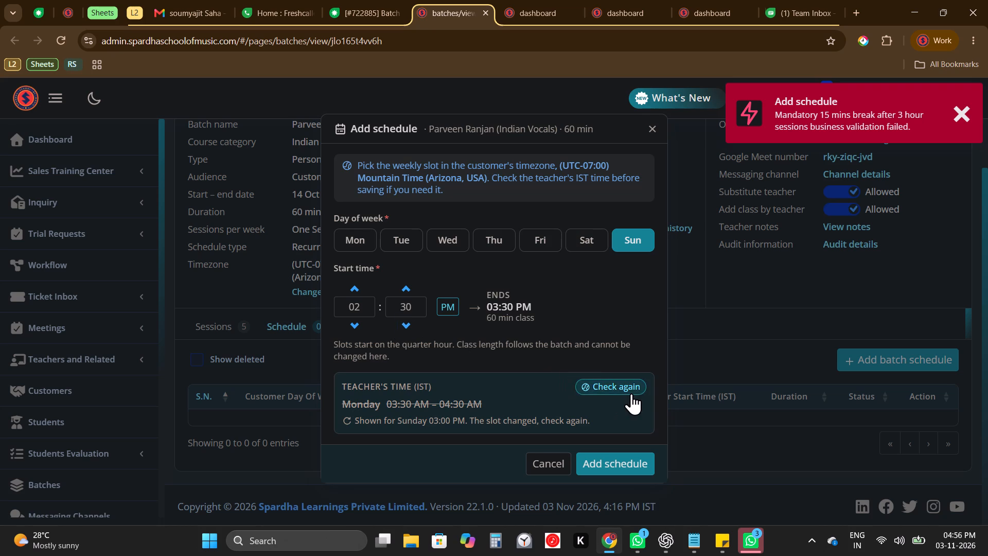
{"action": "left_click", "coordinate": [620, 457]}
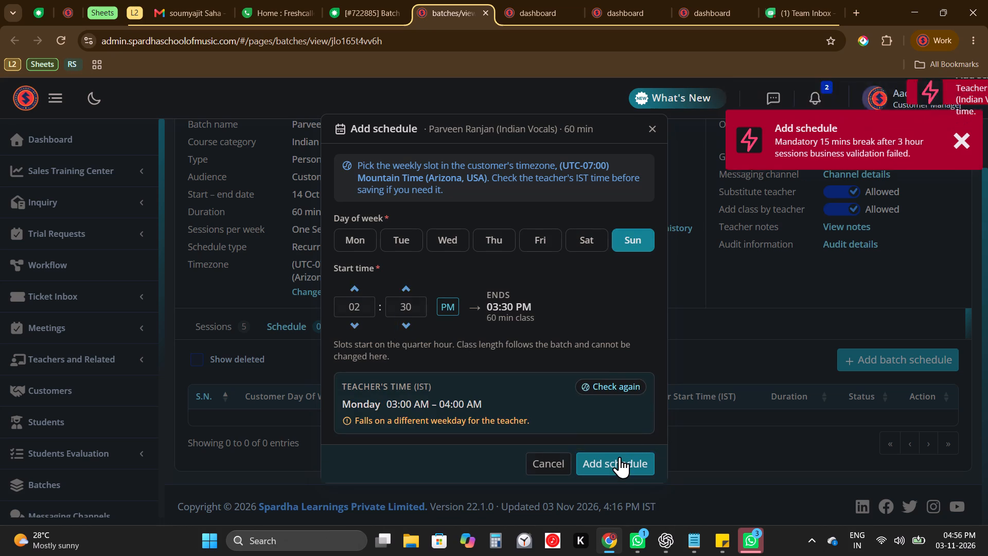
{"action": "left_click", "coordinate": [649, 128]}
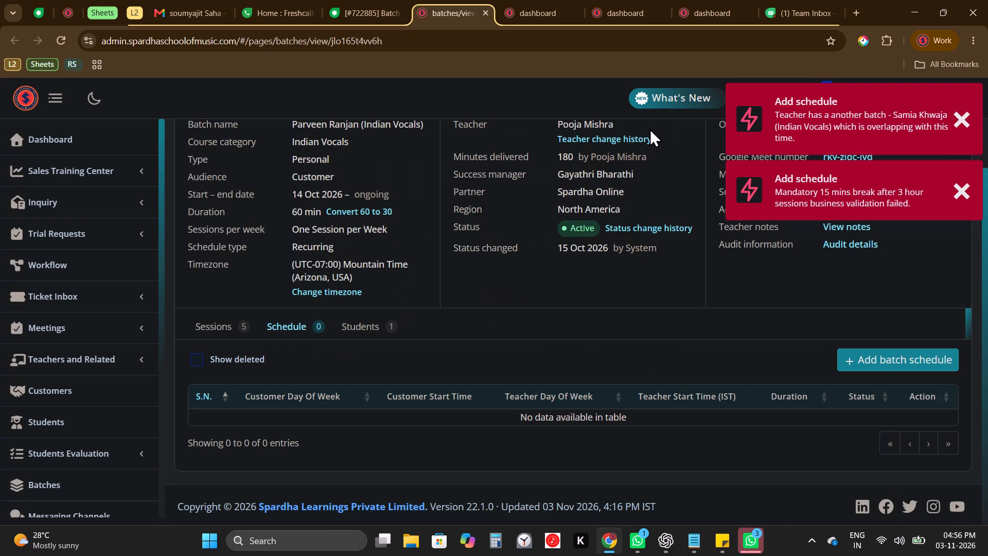
Reread the comment in ticket 722885, reopen its linked batch page and examine the November sessions and their statuses.
{"action": "left_click", "coordinate": [366, 0]}
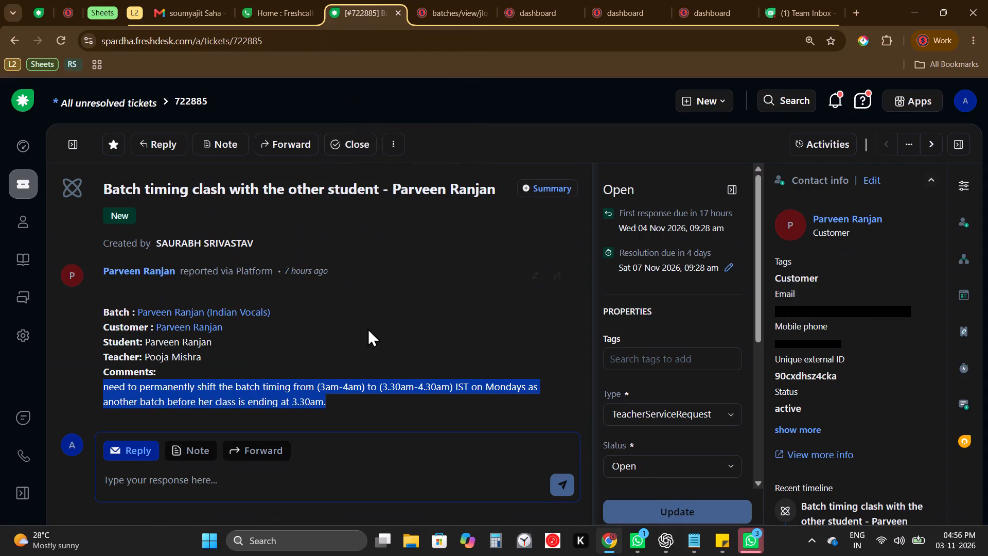
{"action": "left_click", "coordinate": [368, 339]}
{"action": "double_click", "coordinate": [232, 406]}
{"action": "left_click_drag", "start_coordinate": [232, 406], "coordinate": [288, 399]}
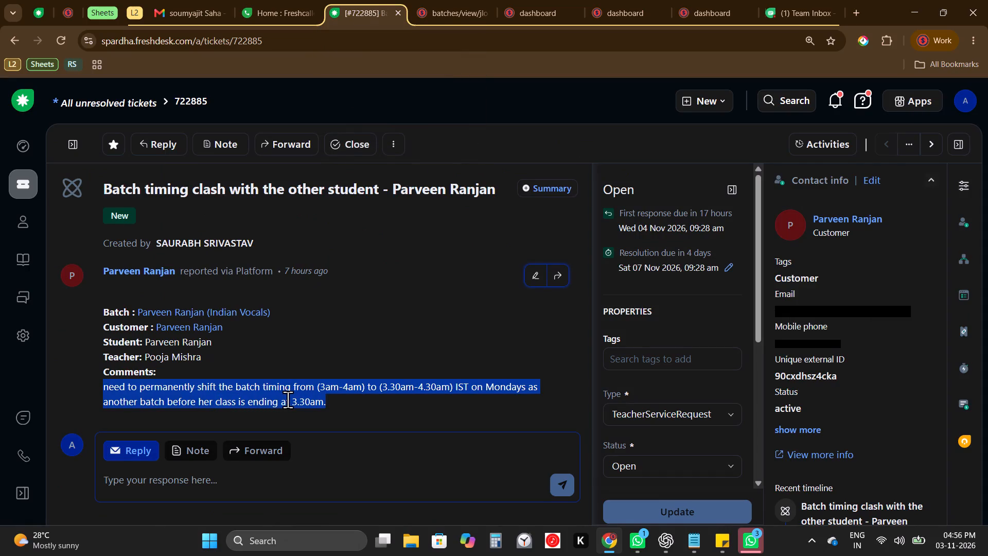
{"action": "left_click", "coordinate": [288, 399]}
{"action": "left_click", "coordinate": [255, 310]}
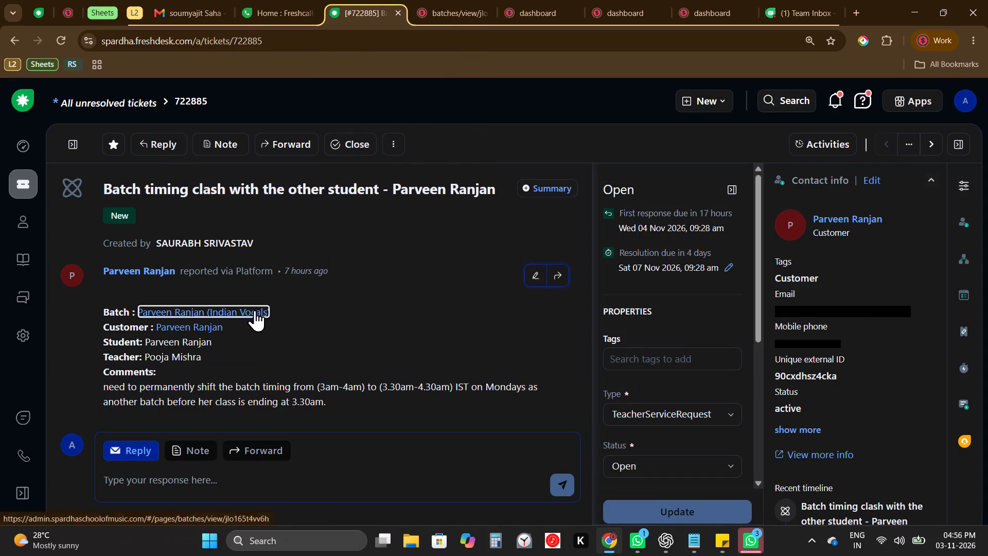
{"action": "left_click", "coordinate": [529, 14]}
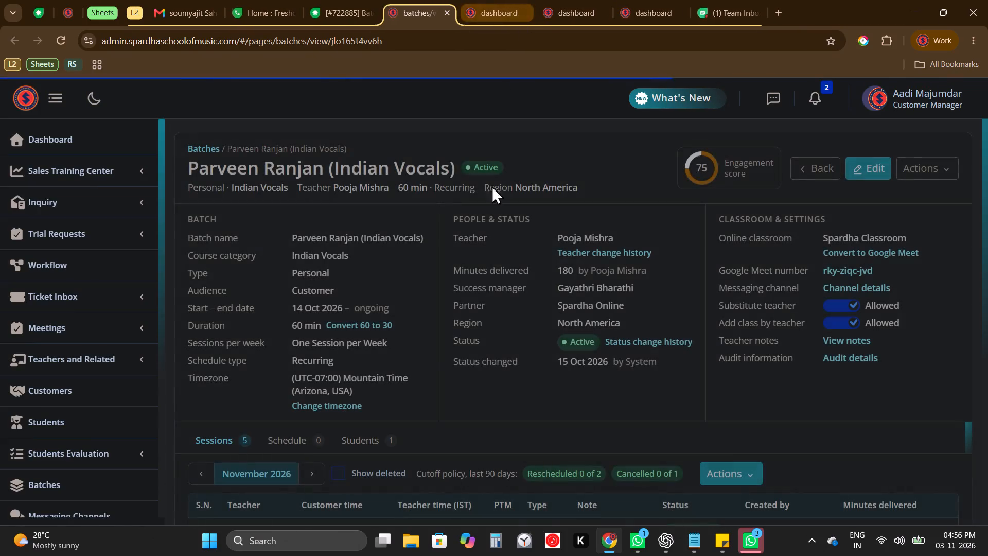
{"action": "scroll", "coordinate": [491, 260], "scroll_direction": "down", "scroll_amount": 4}
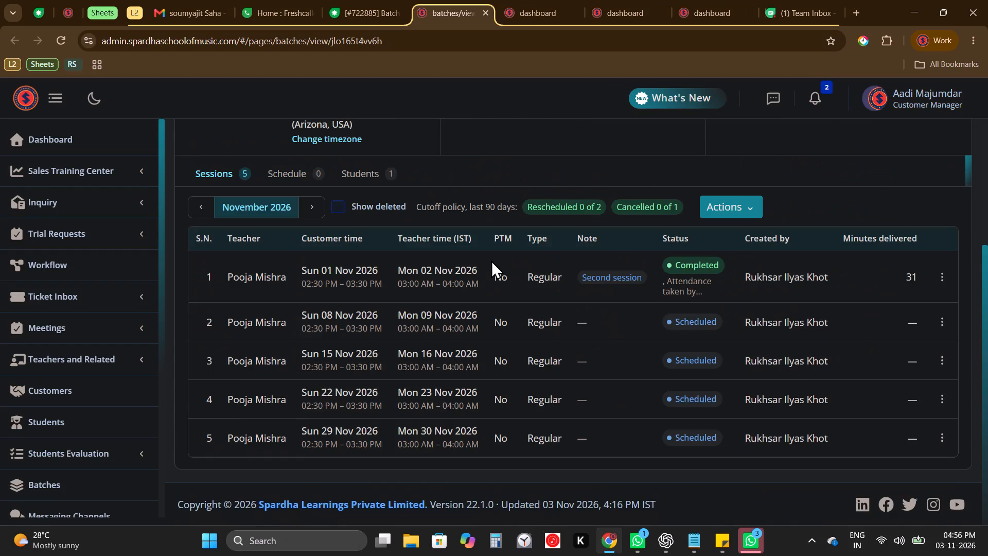
{"action": "left_click", "coordinate": [700, 266]}
{"action": "left_click_drag", "start_coordinate": [700, 266], "coordinate": [737, 311]}
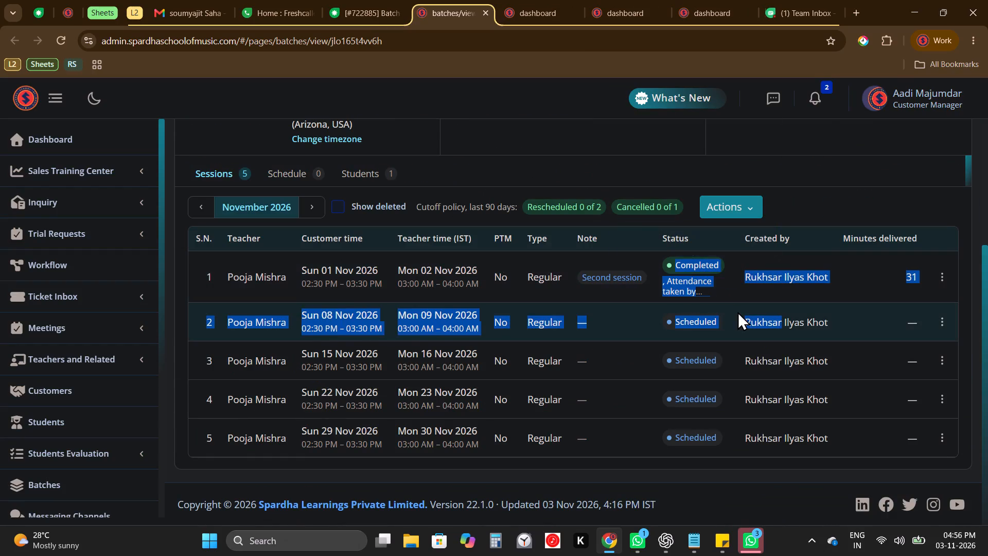
{"action": "left_click", "coordinate": [737, 311]}
Open the customer's contact record from ticket 722885, review its timeline and return to the batch page.
{"action": "left_click", "coordinate": [337, 0]}
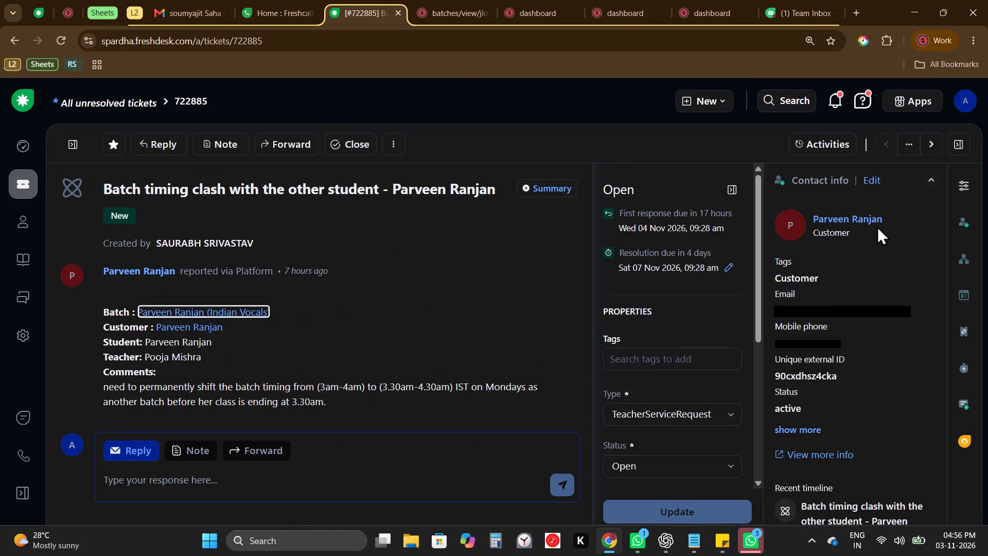
{"action": "left_click_drag", "start_coordinate": [877, 226], "coordinate": [870, 216]}
{"action": "left_click", "coordinate": [870, 216]}
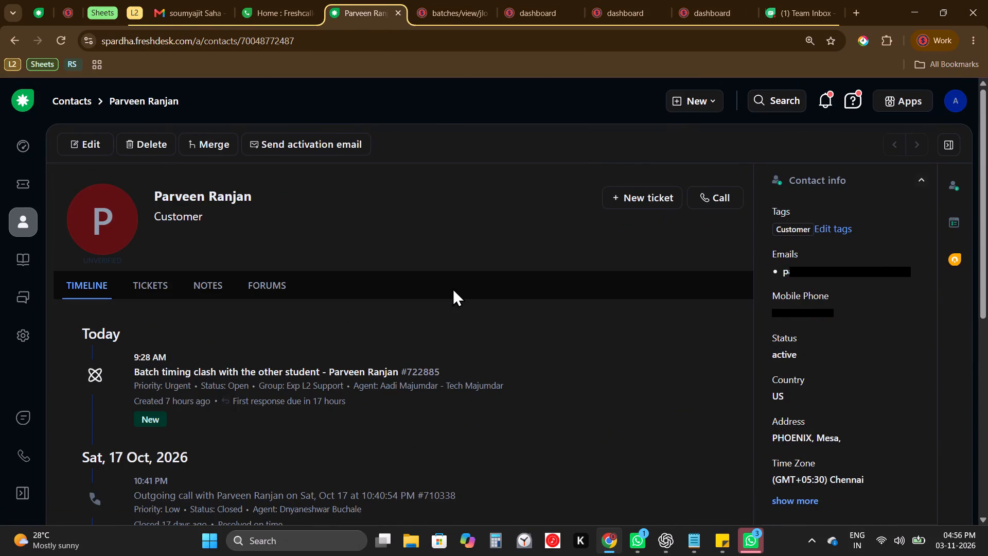
{"action": "scroll", "coordinate": [452, 288], "scroll_direction": "down", "scroll_amount": 2}
{"action": "scroll", "coordinate": [452, 288], "scroll_direction": "right", "scroll_amount": 4}
{"action": "left_click", "coordinate": [438, 0]}
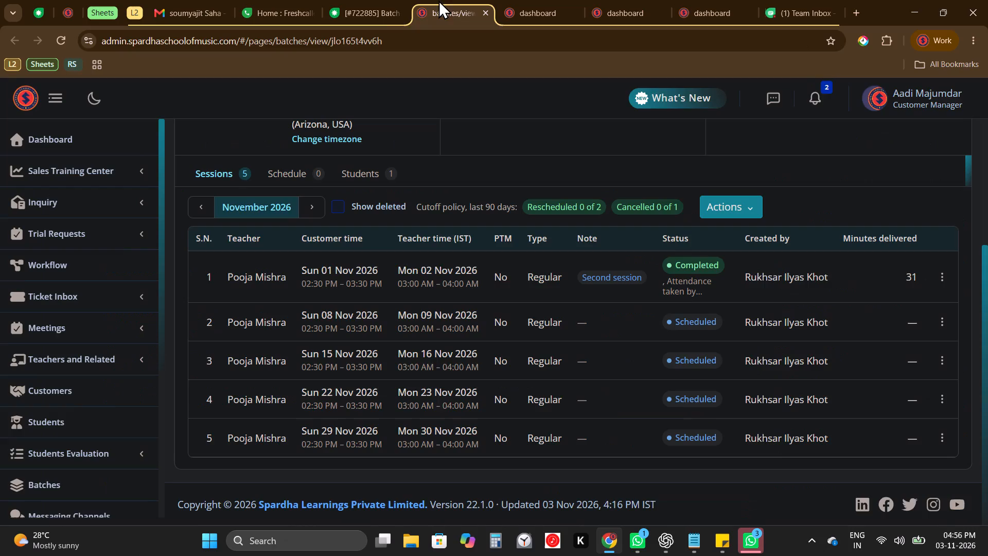
{"action": "left_click", "coordinate": [364, 0]}
{"action": "left_click", "coordinate": [449, 0]}
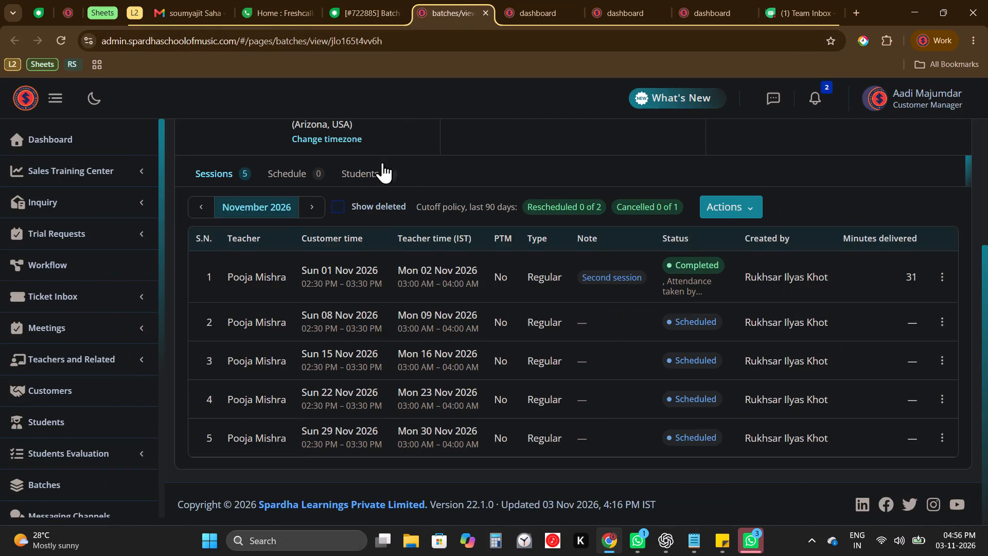
Open the Teachers Allocation report and set its timezone to the batch's (UTC-07:00) Mountain Time (Arizona, USA).
{"action": "scroll", "coordinate": [378, 206], "scroll_direction": "up", "scroll_amount": 1}
{"action": "triple_click", "coordinate": [387, 217]}
{"action": "key", "text": "ctrl+c"}
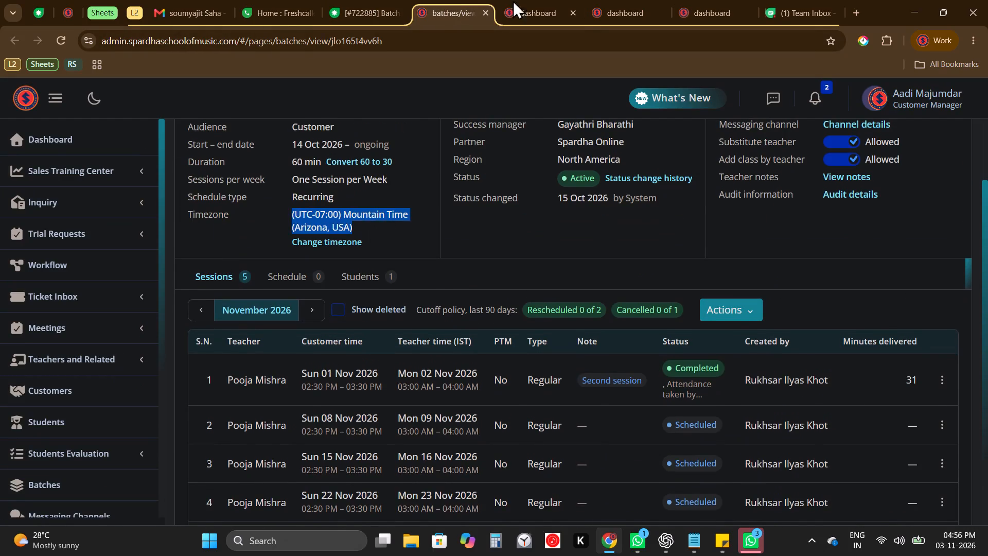
{"action": "left_click", "coordinate": [550, 0]}
{"action": "scroll", "coordinate": [101, 477], "scroll_direction": "down", "scroll_amount": 1}
{"action": "left_click", "coordinate": [127, 470]}
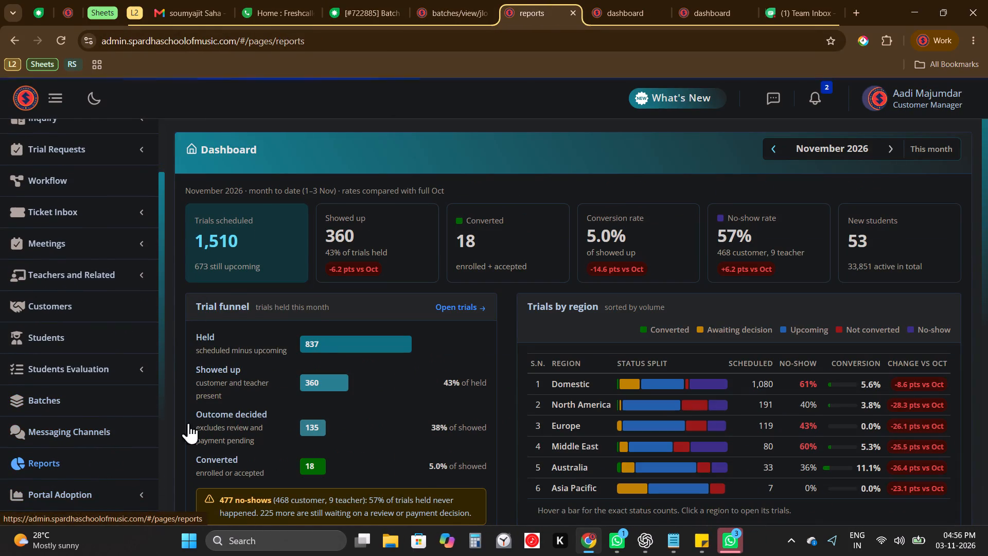
{"action": "left_click", "coordinate": [268, 306]}
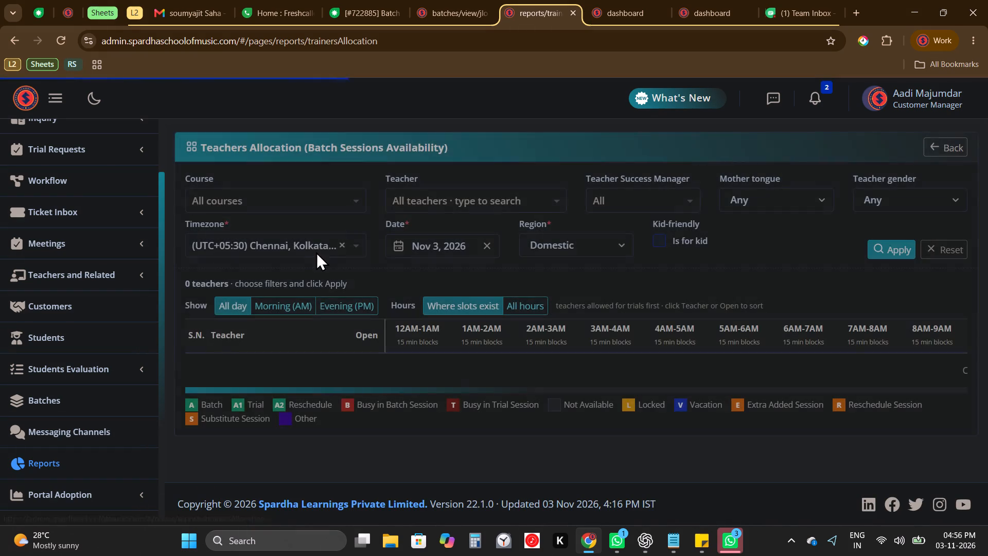
{"action": "left_click", "coordinate": [357, 242]}
{"action": "key", "text": "ctrl+v"}
{"action": "key", "text": "Return"}
Copy the teacher's name from the Indian Vocals batch page and filter the Teachers Allocation report by that teacher.
{"action": "left_click", "coordinate": [440, 0]}
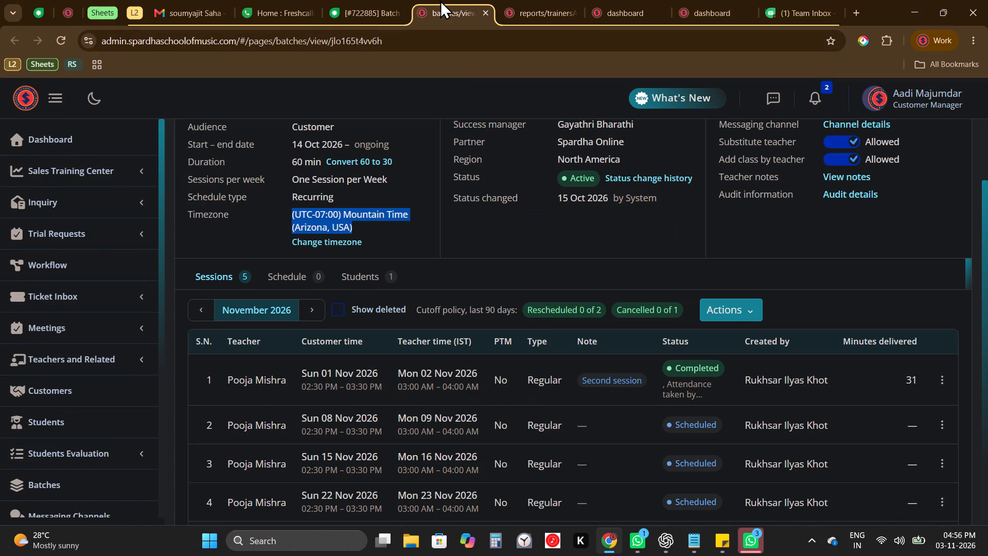
{"action": "left_click", "coordinate": [363, 280]}
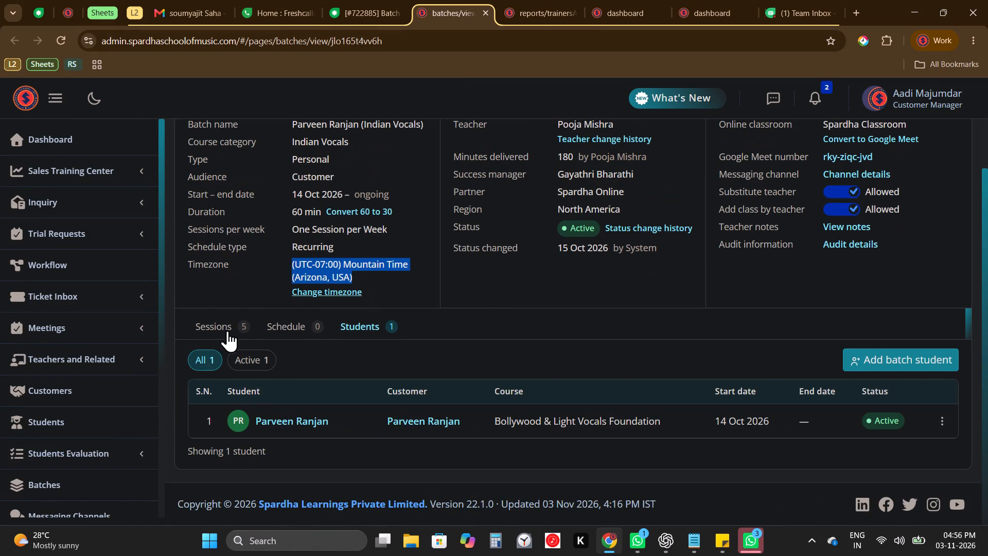
{"action": "left_click", "coordinate": [225, 328]}
{"action": "scroll", "coordinate": [463, 258], "scroll_direction": "up", "scroll_amount": 1}
{"action": "triple_click", "coordinate": [588, 227]}
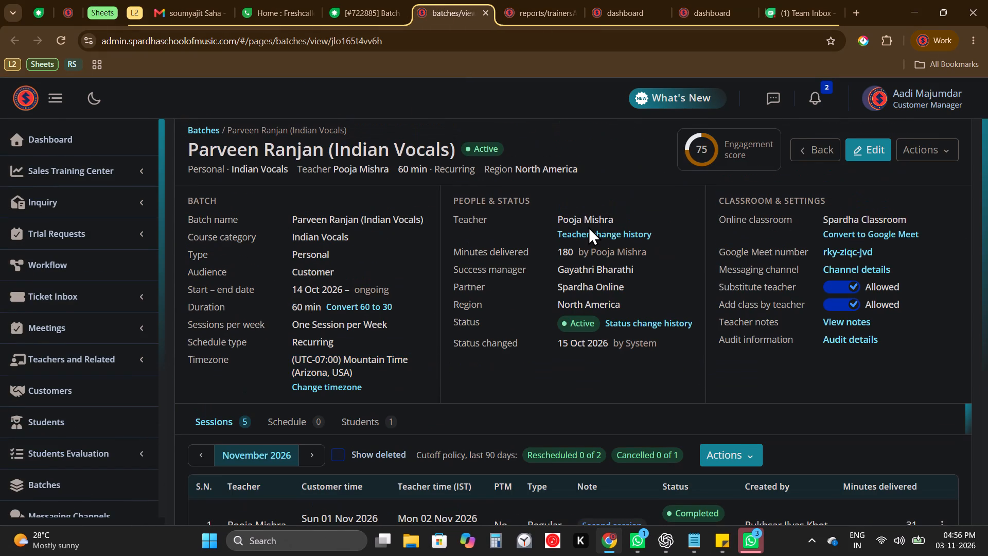
{"action": "triple_click", "coordinate": [594, 219]}
{"action": "key", "text": "ctrl+c"}
{"action": "left_click", "coordinate": [506, 0]}
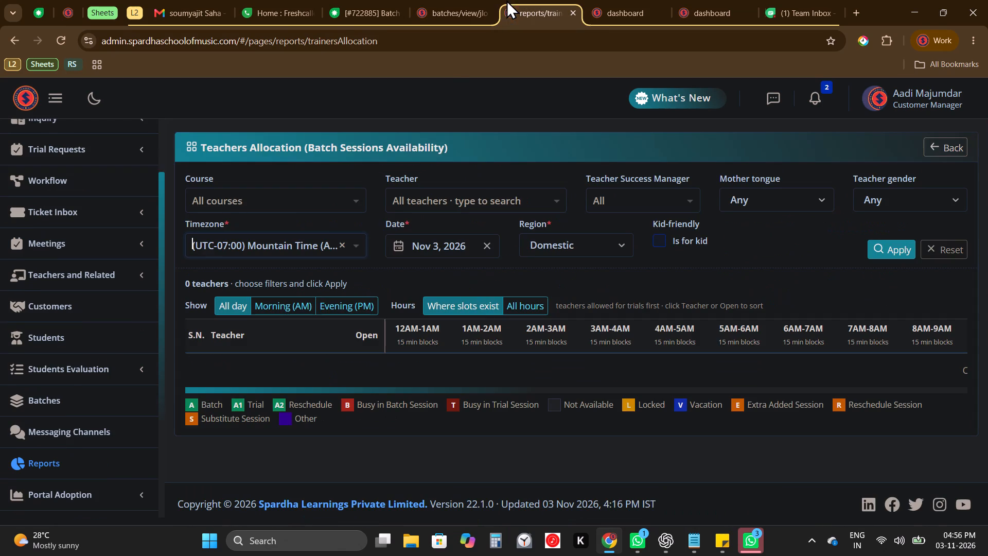
{"action": "left_click", "coordinate": [509, 190]}
{"action": "key", "text": "ctrl+v"}
{"action": "key", "text": "Return"}
{"action": "key", "text": "ctrl+v"}
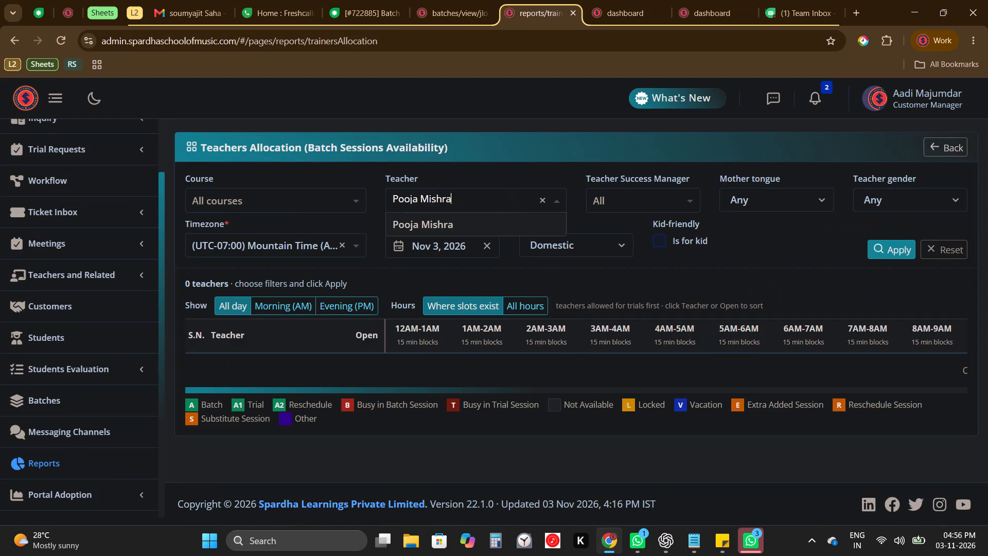
{"action": "key", "text": "Return"}
Set the report's region to North America and date to Nov 7, 2026, and load the teacher's availability.
{"action": "left_click", "coordinate": [612, 252]}
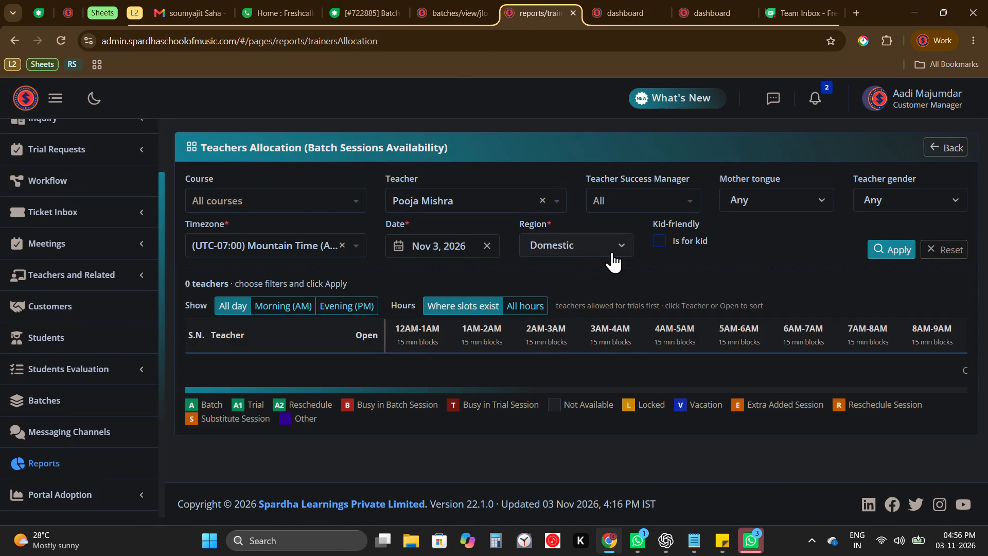
{"action": "key", "text": "Down"}
{"action": "key", "text": "Return"}
{"action": "left_click", "coordinate": [451, 254]}
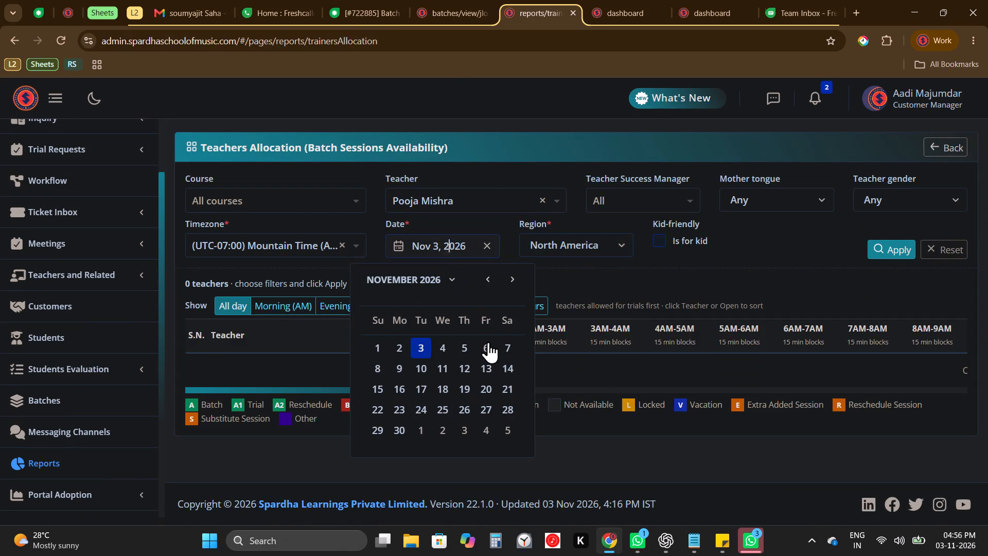
{"action": "left_click", "coordinate": [503, 351]}
{"action": "left_click", "coordinate": [893, 241]}
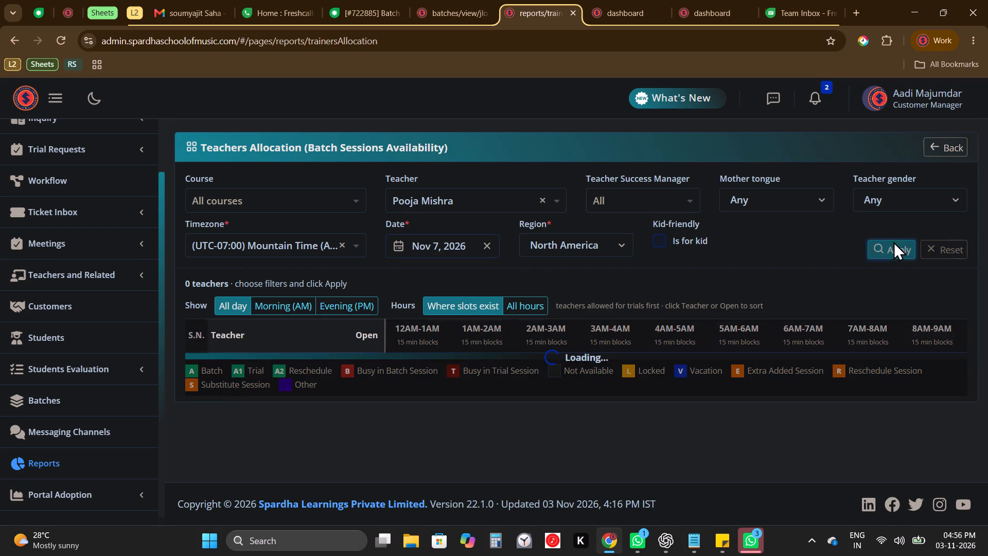
Reload the teacher's availability in the Teachers Allocation report for the weeks starting Nov 8 and Nov 29, 2026.
{"action": "scroll", "coordinate": [802, 389], "scroll_direction": "left", "scroll_amount": 4}
{"action": "left_click", "coordinate": [438, 255]}
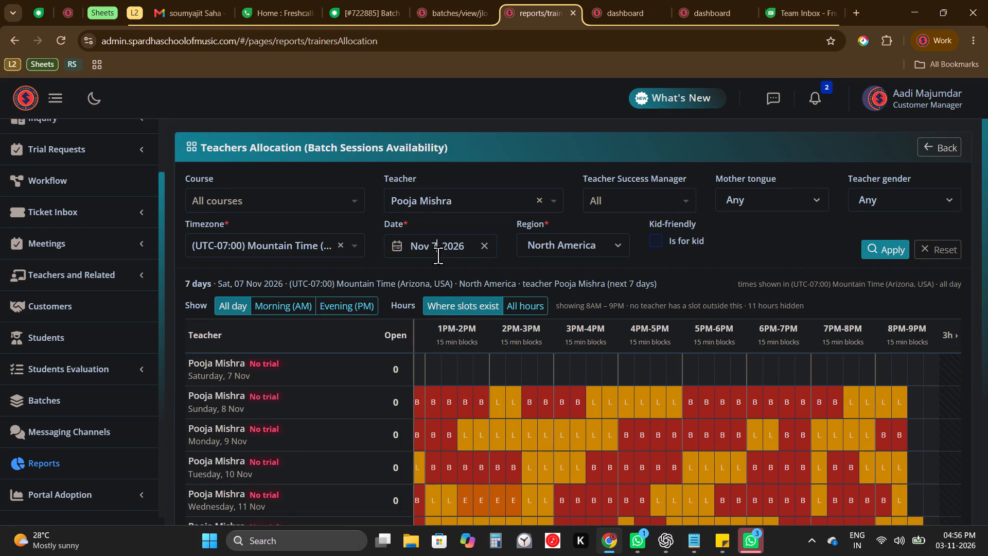
{"action": "left_click", "coordinate": [365, 367]}
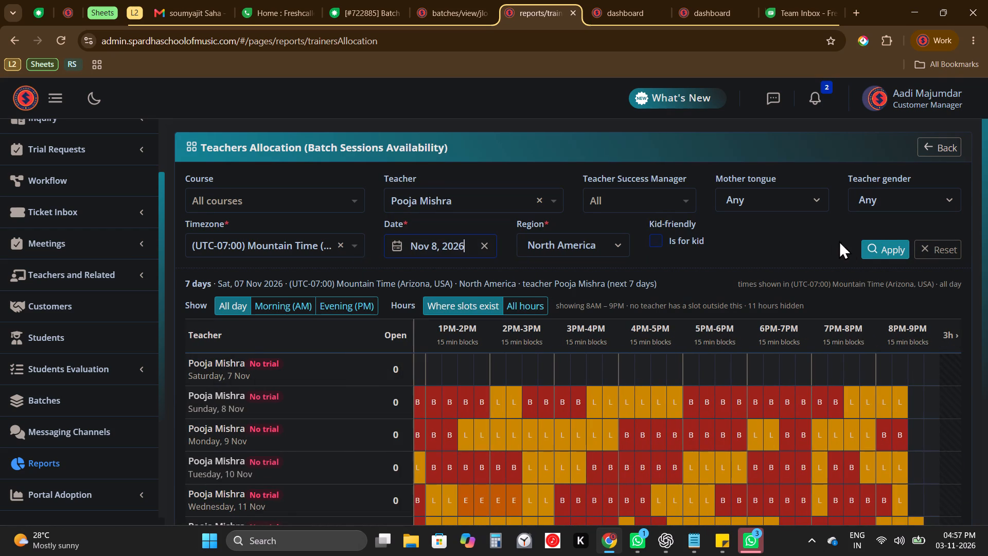
{"action": "left_click", "coordinate": [868, 257]}
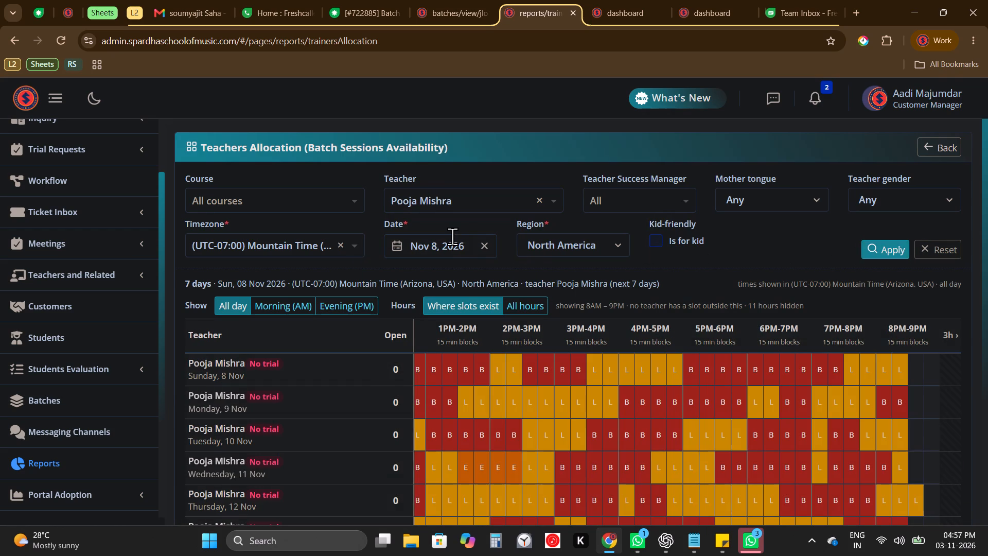
{"action": "left_click", "coordinate": [452, 236]}
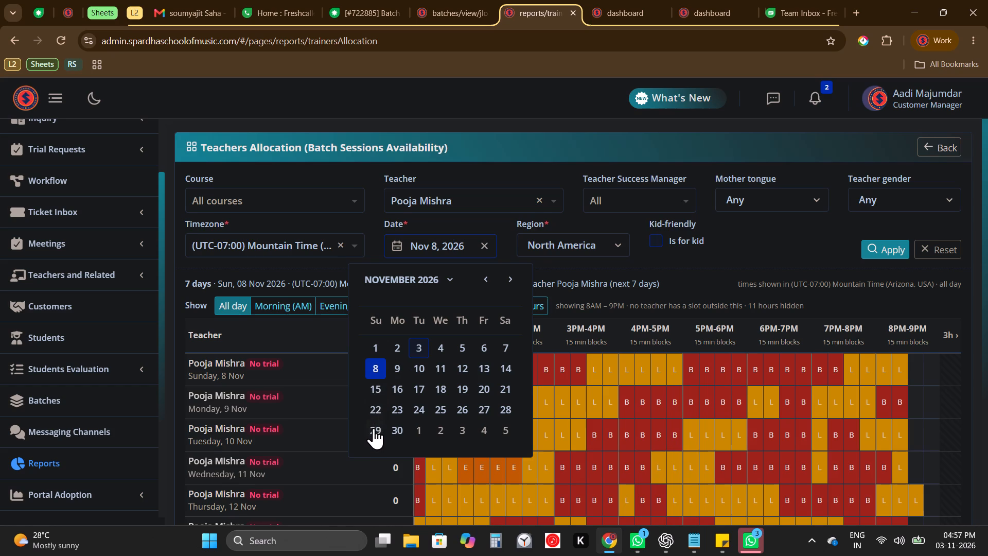
{"action": "left_click", "coordinate": [374, 428]}
{"action": "left_click", "coordinate": [875, 245]}
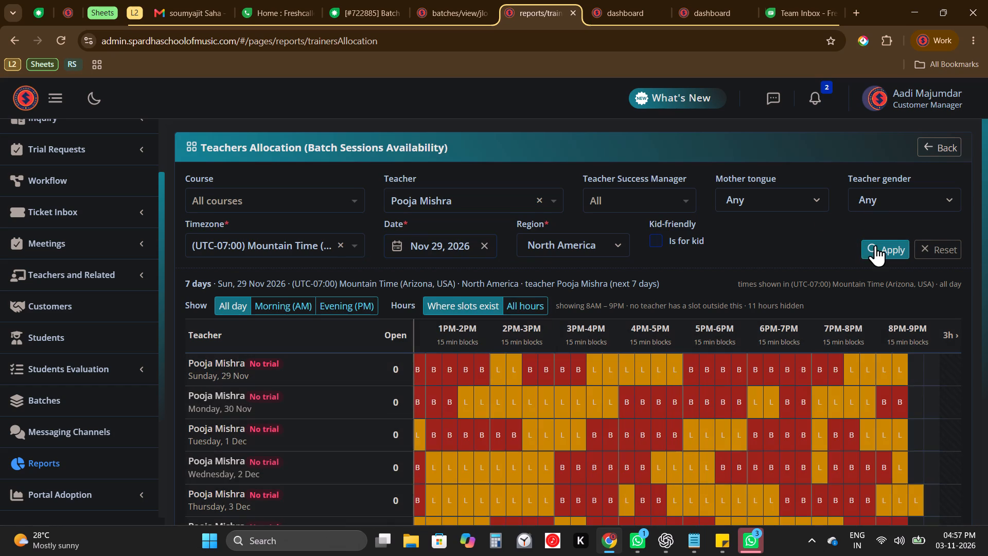
Load the teacher's availability for the week starting Dec 6, 2026 and examine the Sunday slots from 3:30 PM.
{"action": "left_click", "coordinate": [435, 0]}
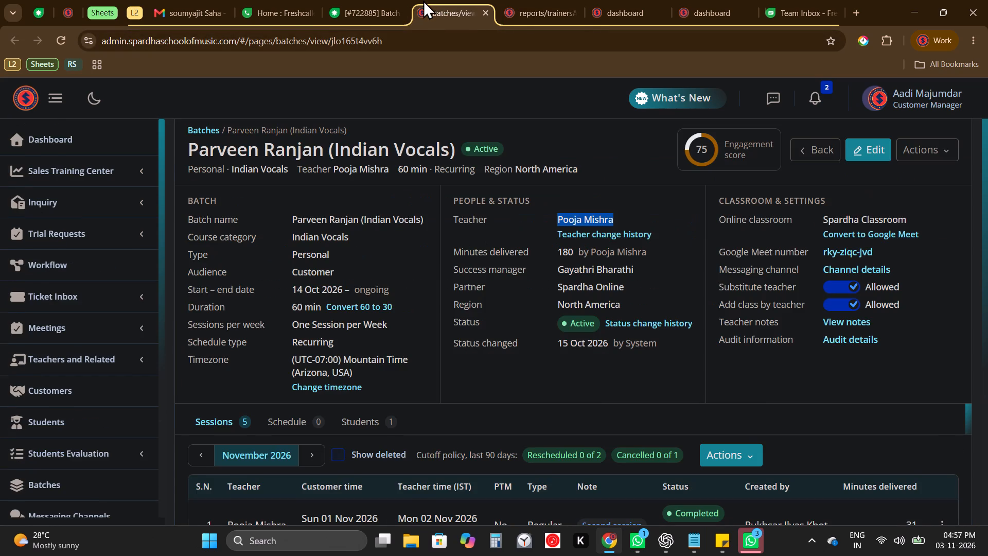
{"action": "left_click", "coordinate": [533, 0]}
{"action": "left_click", "coordinate": [436, 253]}
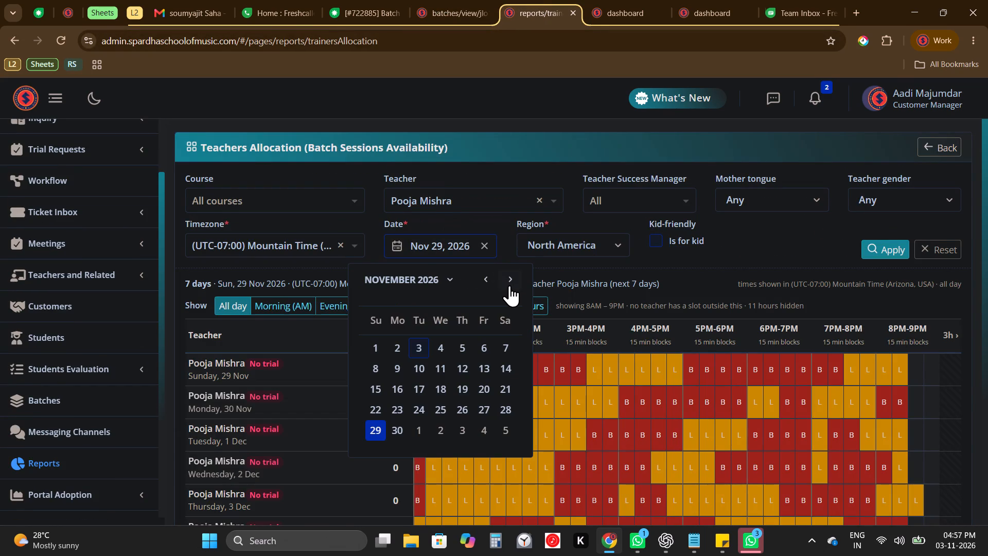
{"action": "left_click", "coordinate": [509, 285]}
{"action": "left_click", "coordinate": [374, 367]}
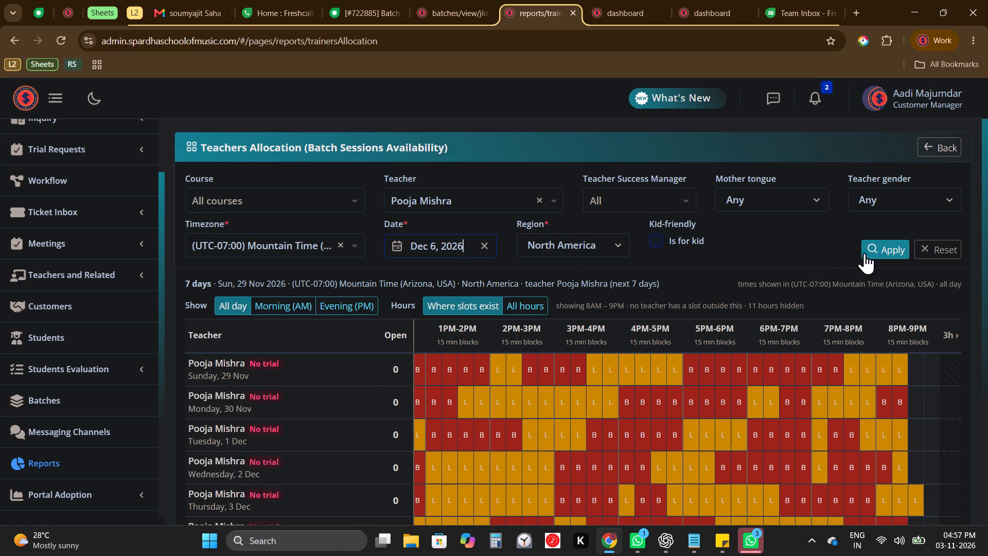
{"action": "left_click", "coordinate": [877, 246]}
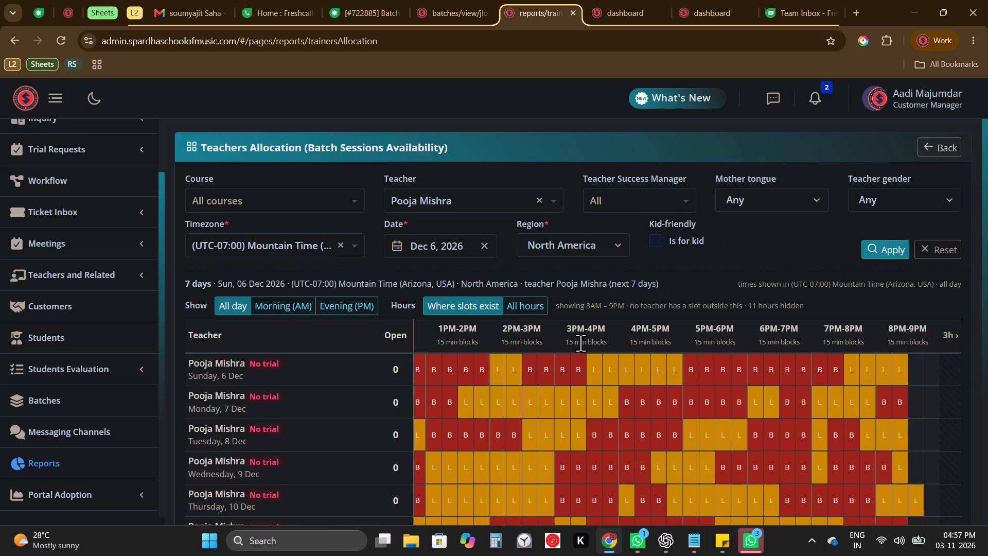
{"action": "left_click_drag", "start_coordinate": [588, 359], "coordinate": [639, 363]}
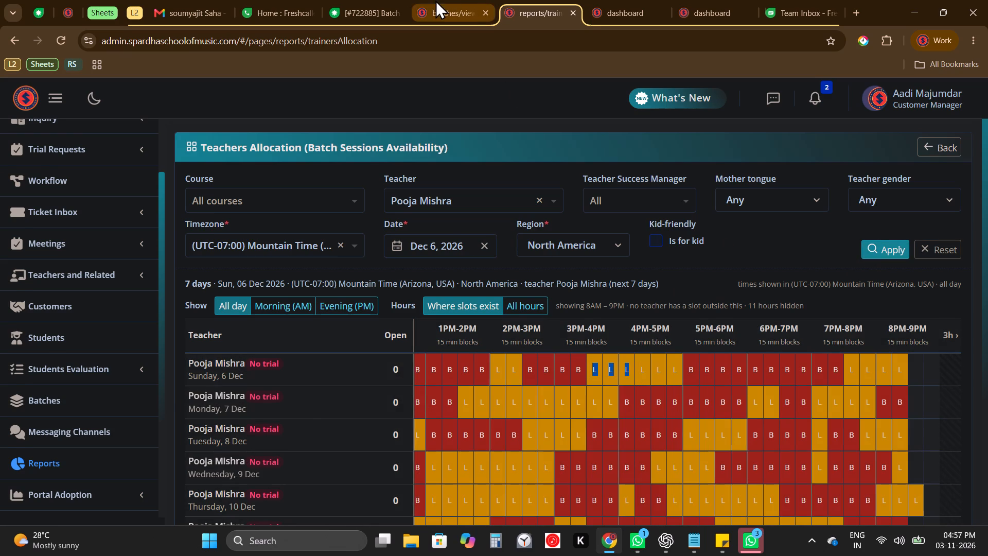
Start a new schedule for the Indian Vocals batch on Sunday at 03:30 PM and check the teacher's IST time.
{"action": "left_click", "coordinate": [435, 0]}
{"action": "scroll", "coordinate": [733, 307], "scroll_direction": "down", "scroll_amount": 2}
{"action": "left_click", "coordinate": [360, 191]}
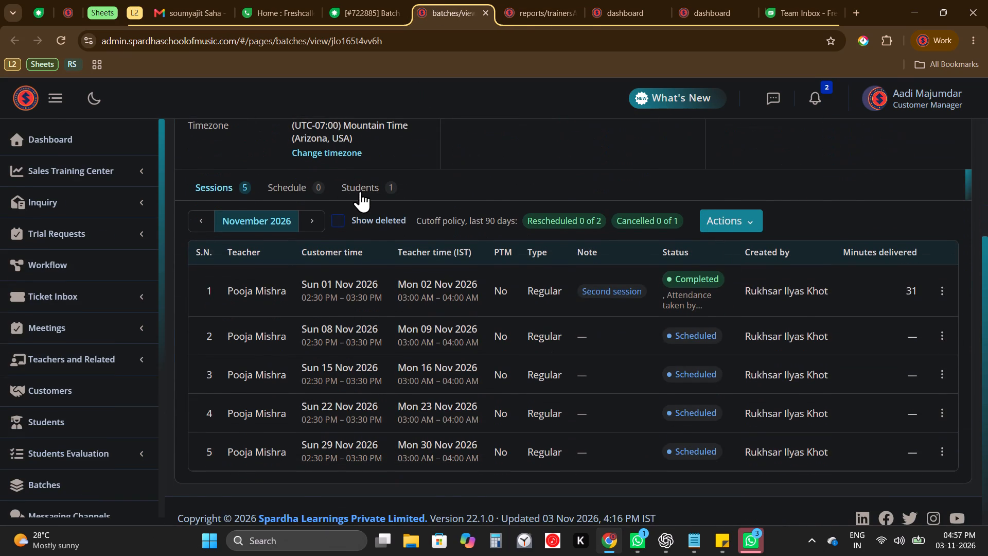
{"action": "left_click", "coordinate": [300, 322]}
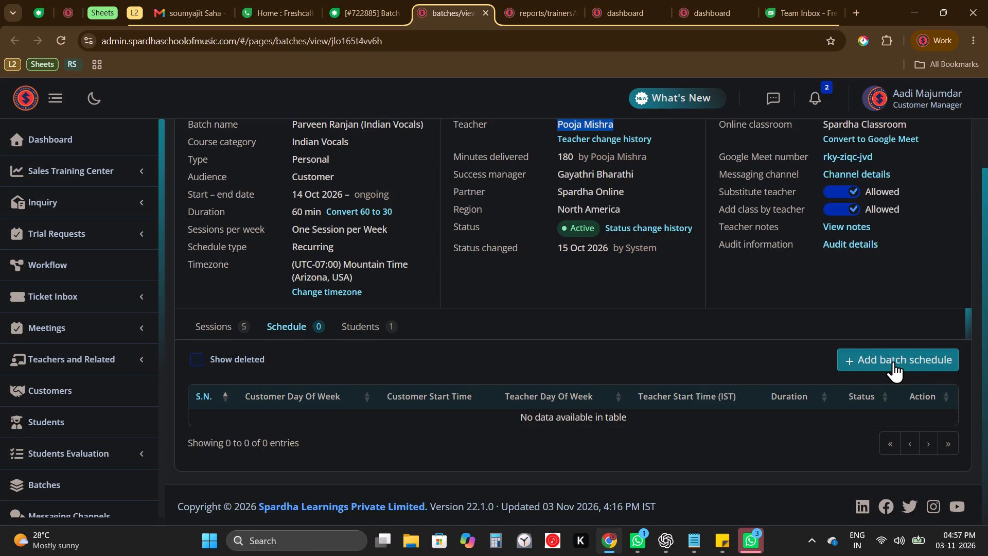
{"action": "left_click", "coordinate": [889, 360]}
{"action": "left_click", "coordinate": [654, 231]}
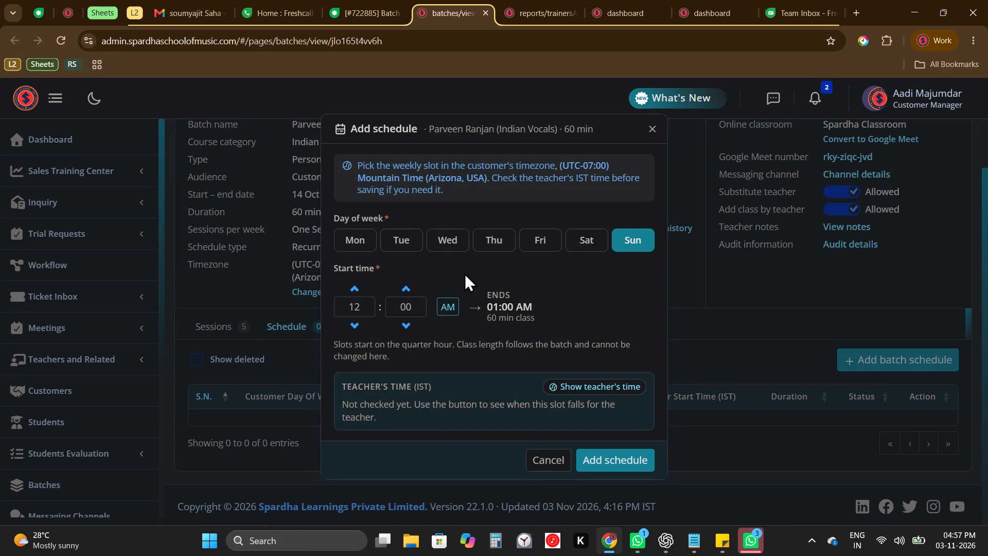
{"action": "double_click", "coordinate": [360, 309]}
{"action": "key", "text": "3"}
{"action": "key", "text": "Tab"}
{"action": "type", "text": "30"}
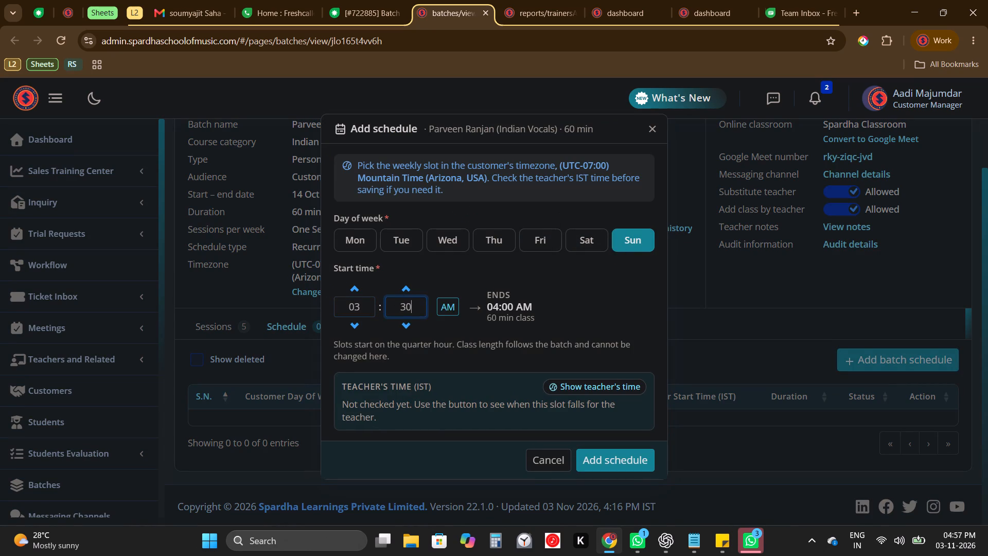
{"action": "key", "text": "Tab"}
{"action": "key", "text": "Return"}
{"action": "left_click", "coordinate": [607, 395]}
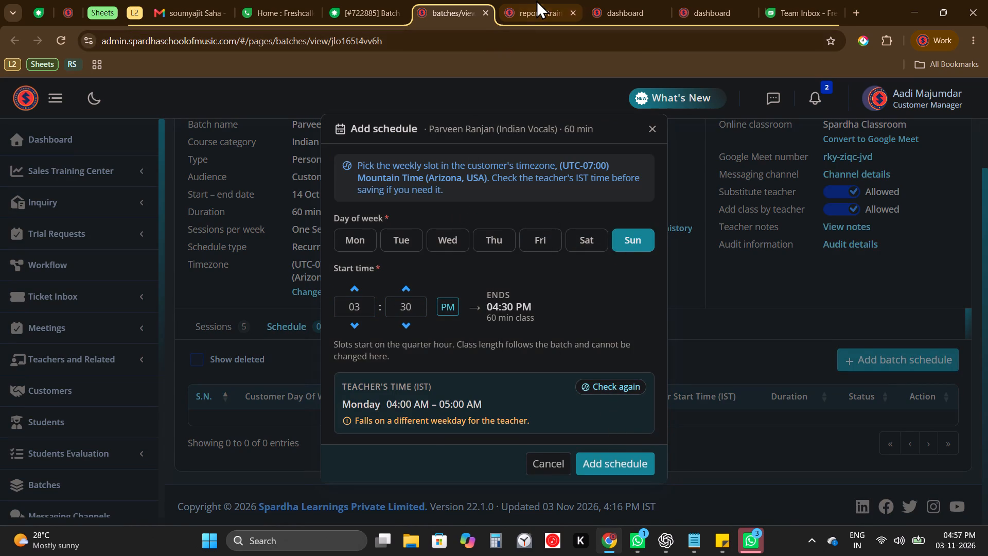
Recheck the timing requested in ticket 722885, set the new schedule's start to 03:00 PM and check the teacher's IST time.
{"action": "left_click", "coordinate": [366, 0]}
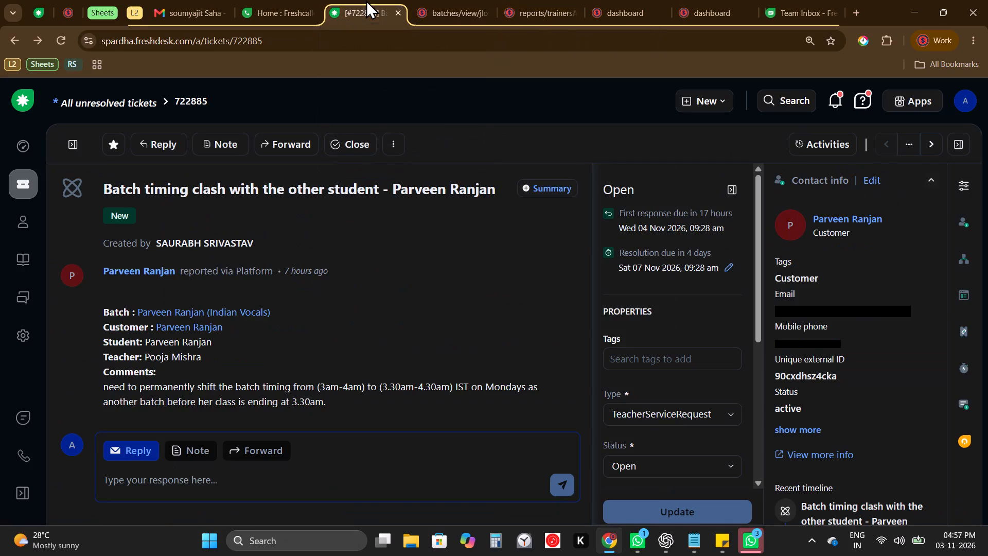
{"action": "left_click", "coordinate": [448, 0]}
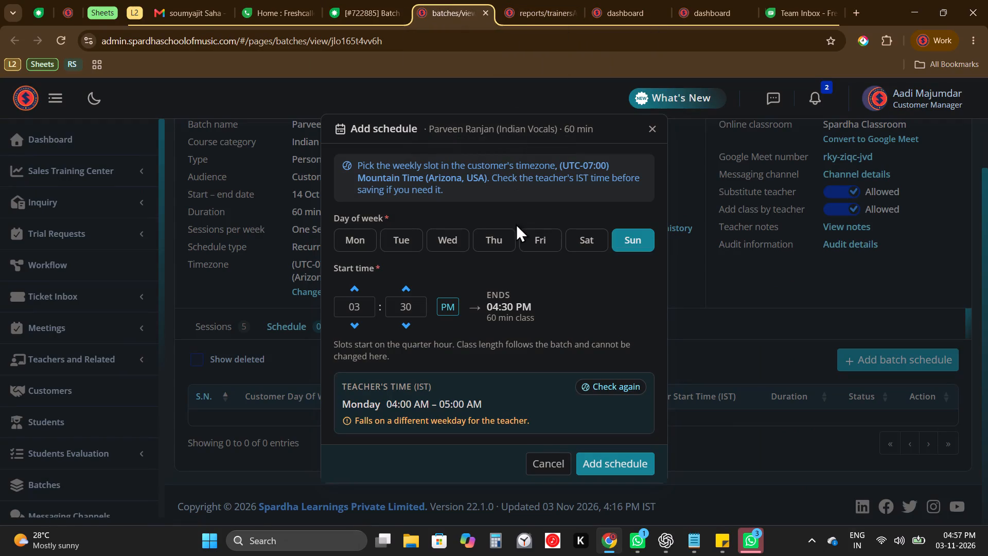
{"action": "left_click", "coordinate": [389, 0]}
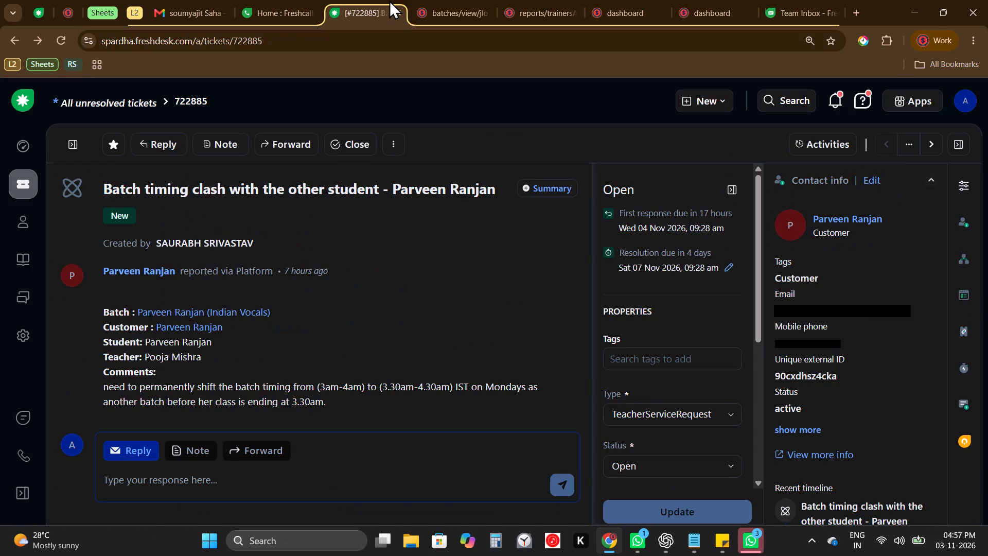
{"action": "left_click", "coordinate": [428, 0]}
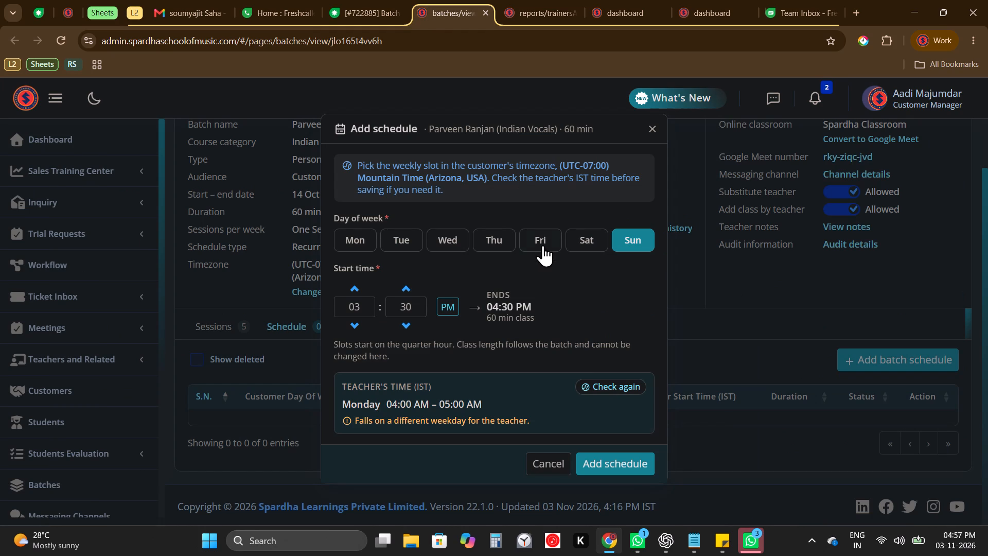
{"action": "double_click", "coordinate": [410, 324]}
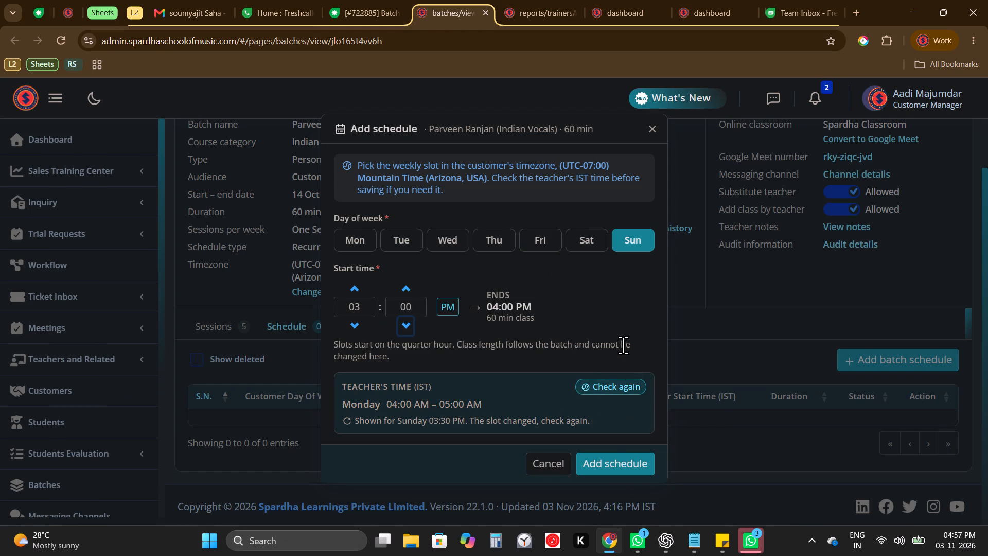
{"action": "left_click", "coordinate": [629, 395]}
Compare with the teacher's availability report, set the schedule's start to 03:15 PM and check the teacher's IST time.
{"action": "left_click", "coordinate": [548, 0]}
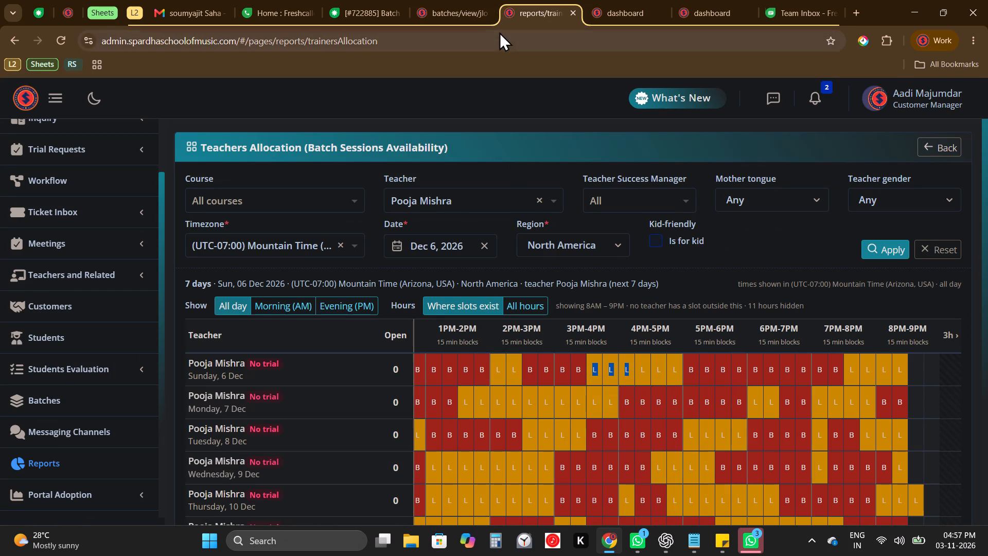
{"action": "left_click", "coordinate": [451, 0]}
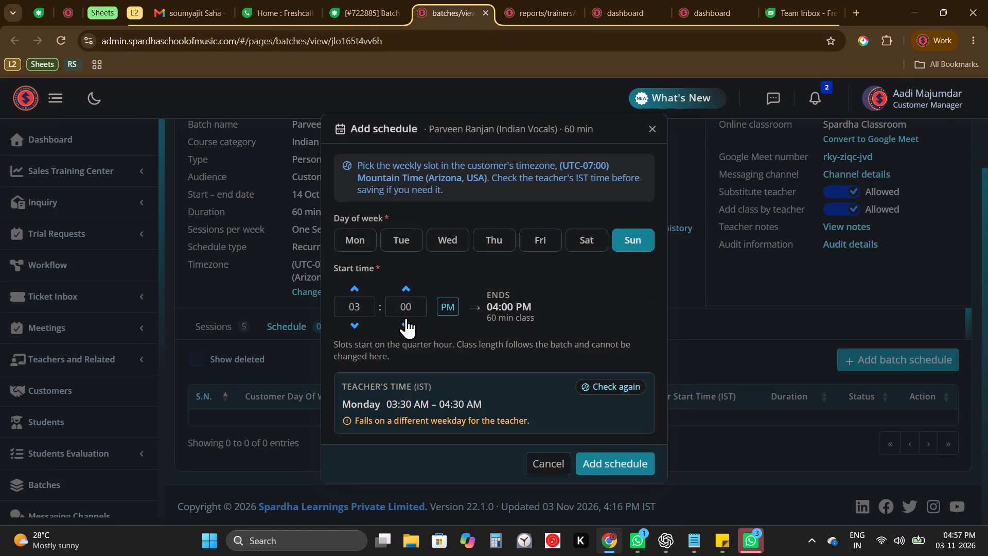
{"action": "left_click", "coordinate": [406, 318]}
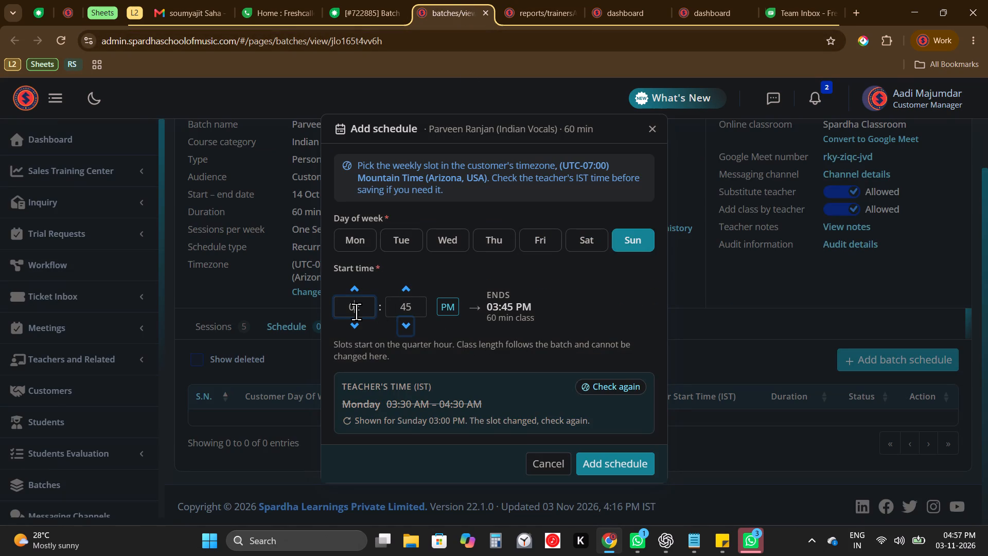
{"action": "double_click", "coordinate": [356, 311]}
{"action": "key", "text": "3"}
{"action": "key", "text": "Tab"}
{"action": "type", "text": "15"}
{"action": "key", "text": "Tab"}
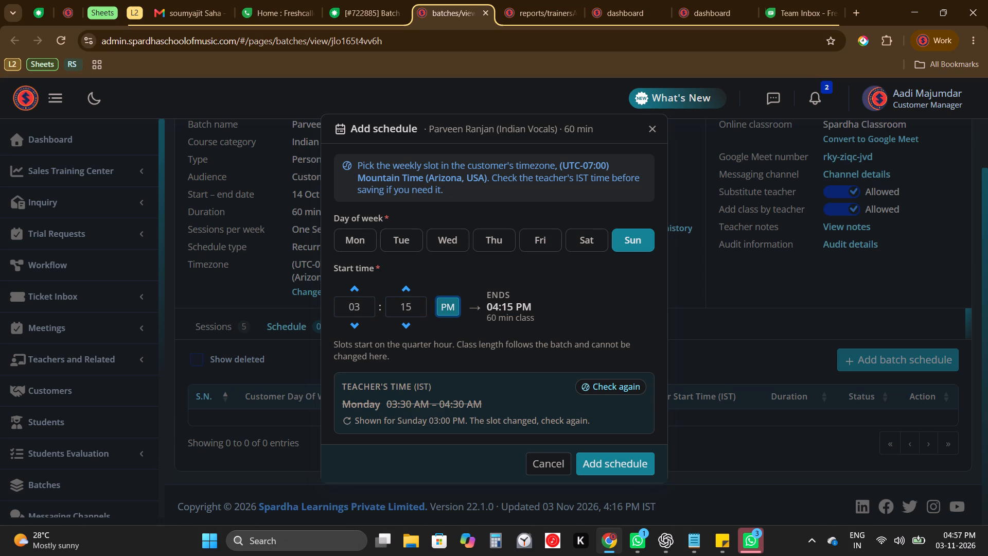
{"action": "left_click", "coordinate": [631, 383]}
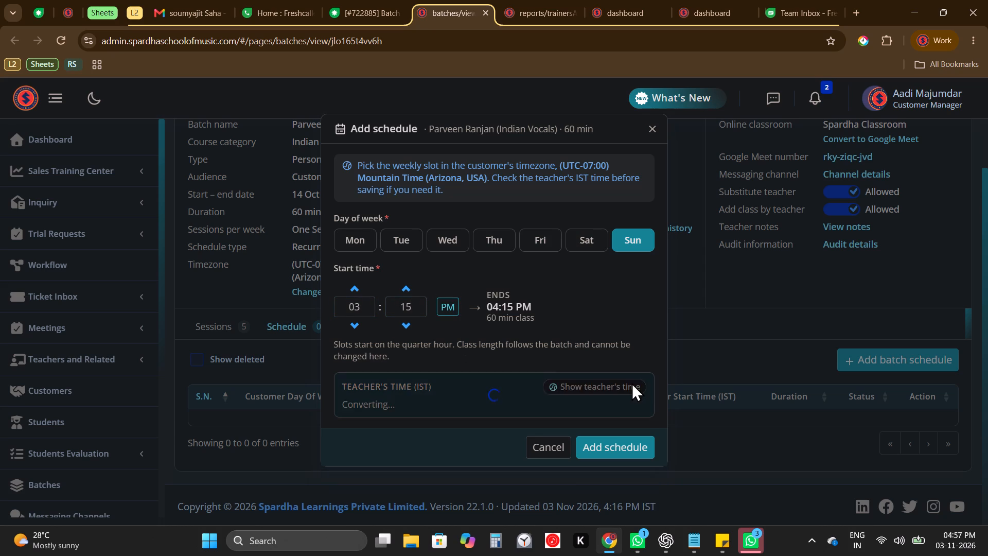
Review the teacher's availability again, set the start time to 03:30 PM and add the Sunday schedule to the batch.
{"action": "left_click", "coordinate": [536, 0]}
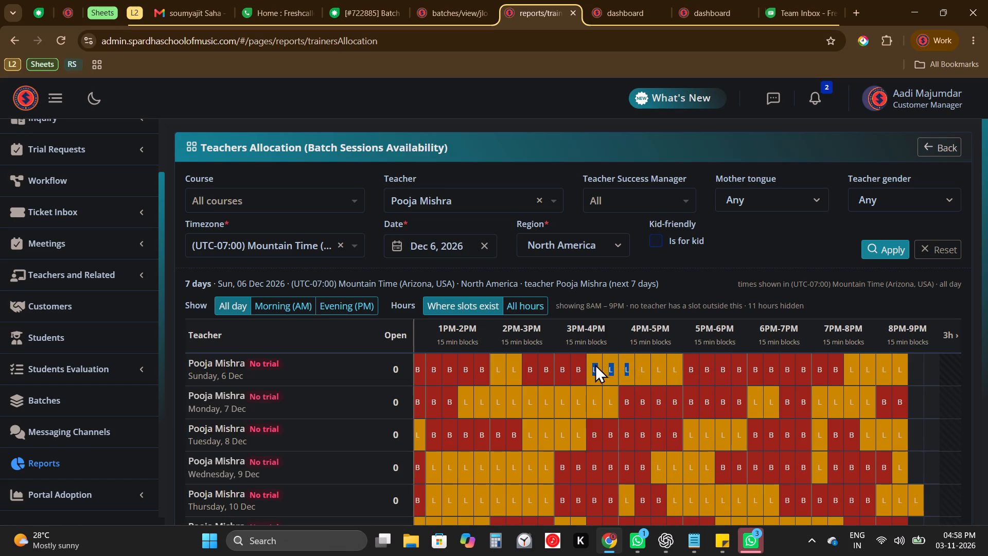
{"action": "left_click", "coordinate": [457, 6]}
{"action": "double_click", "coordinate": [405, 281]}
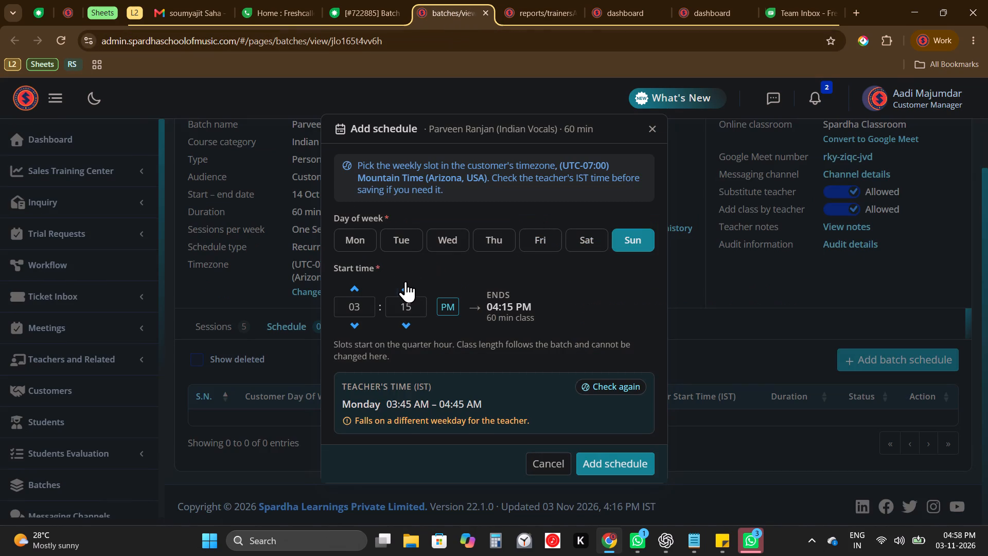
{"action": "left_click", "coordinate": [405, 326]}
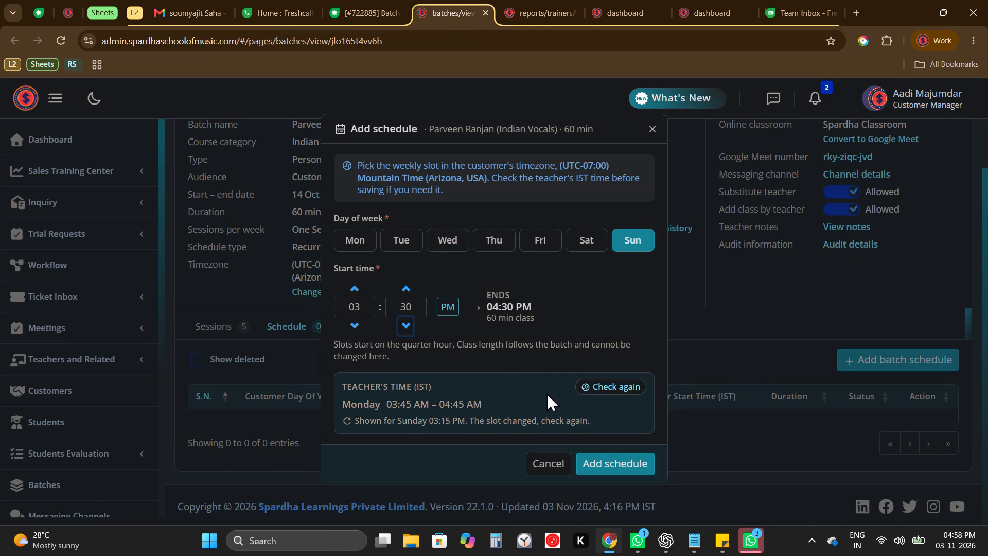
{"action": "left_click", "coordinate": [598, 459]}
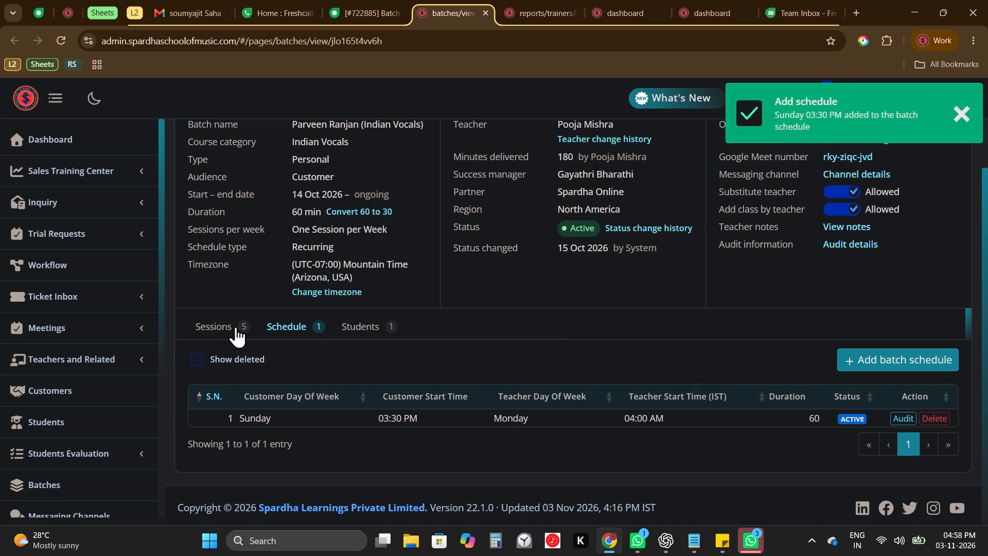
Show the batch's deleted schedules, compare the customer start times and review the audit log of the deleted 02:30 PM schedule.
{"action": "left_click", "coordinate": [197, 353]}
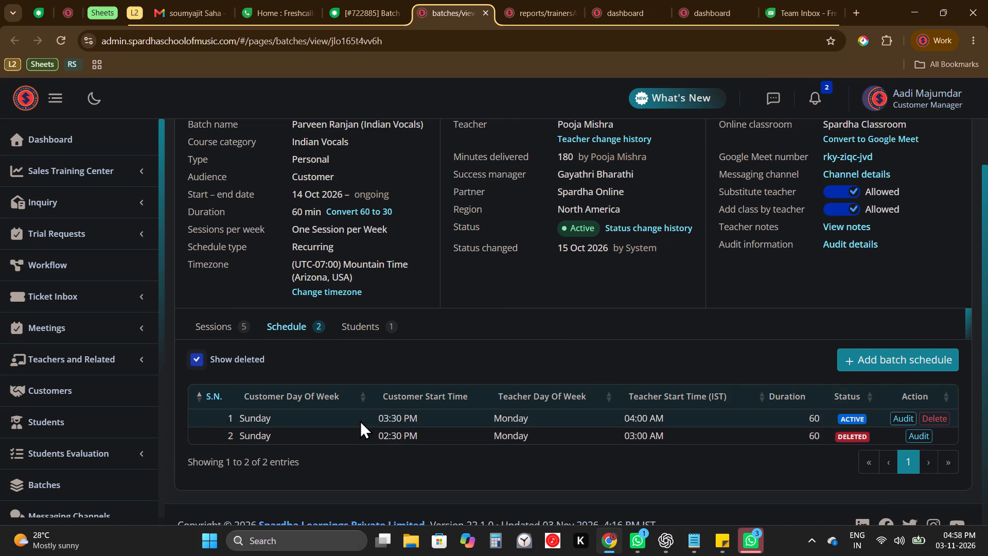
{"action": "left_click", "coordinate": [360, 420]}
{"action": "left_click_drag", "start_coordinate": [360, 420], "coordinate": [398, 419]}
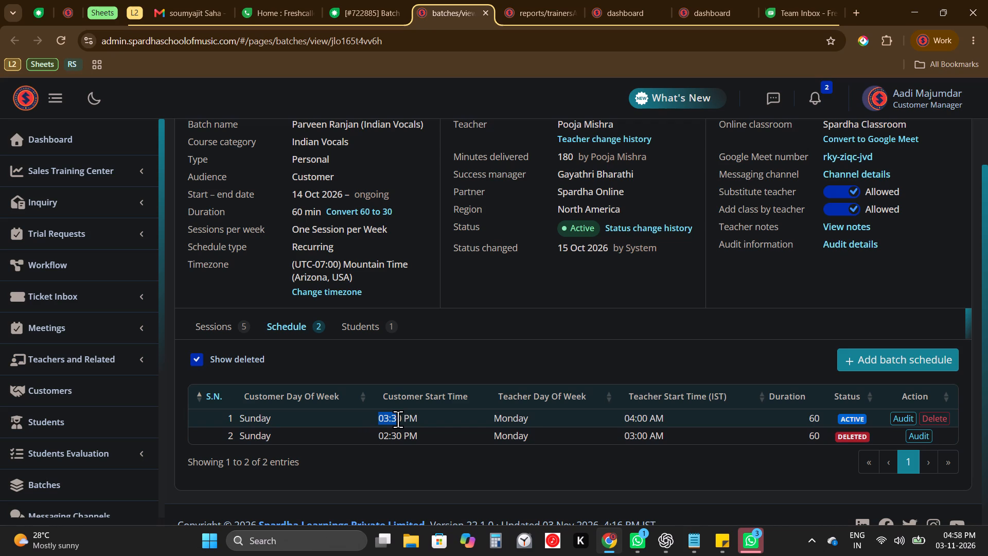
{"action": "triple_click", "coordinate": [424, 423]}
{"action": "triple_click", "coordinate": [439, 442]}
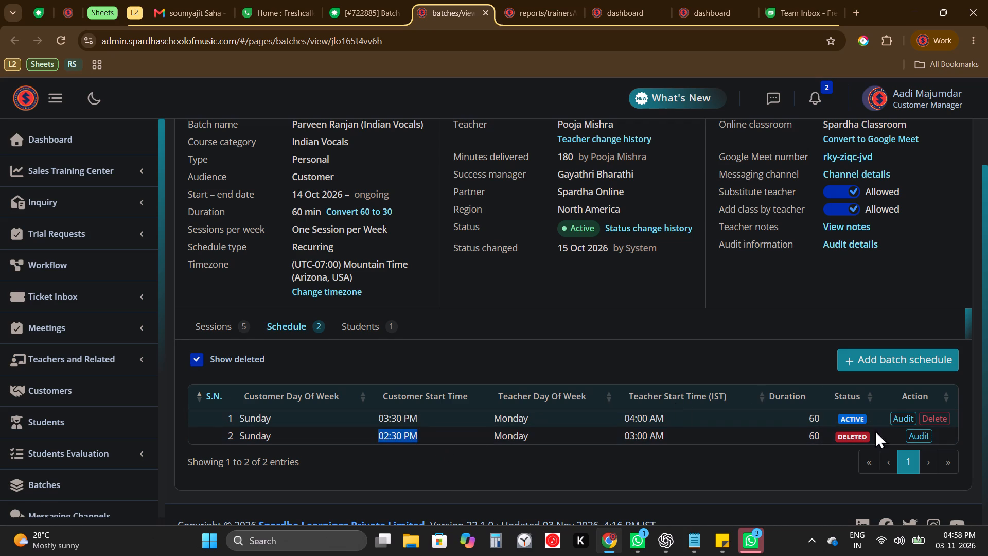
{"action": "left_click_drag", "start_coordinate": [908, 428], "coordinate": [914, 435]}
{"action": "left_click", "coordinate": [914, 435]}
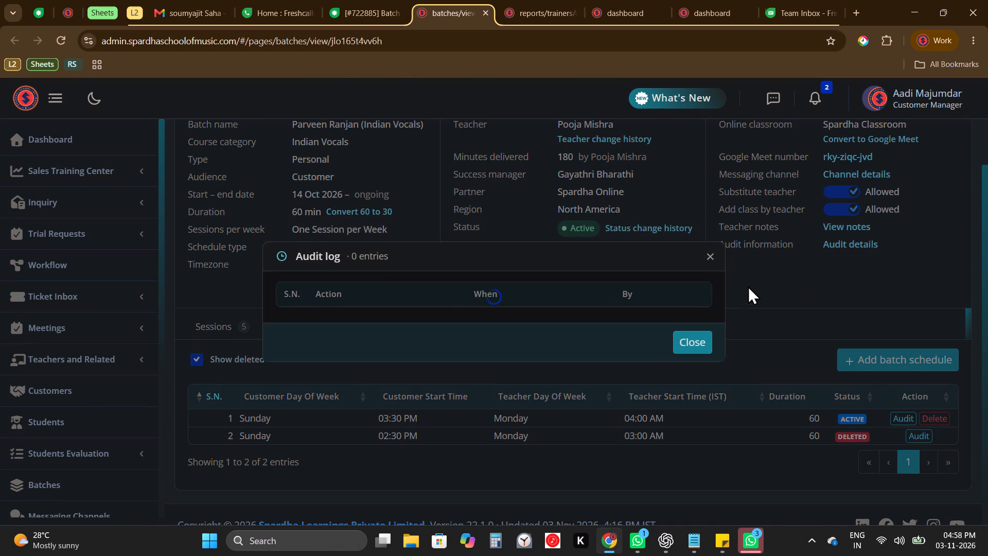
{"action": "left_click_drag", "start_coordinate": [732, 285], "coordinate": [710, 253]}
{"action": "left_click", "coordinate": [658, 243]}
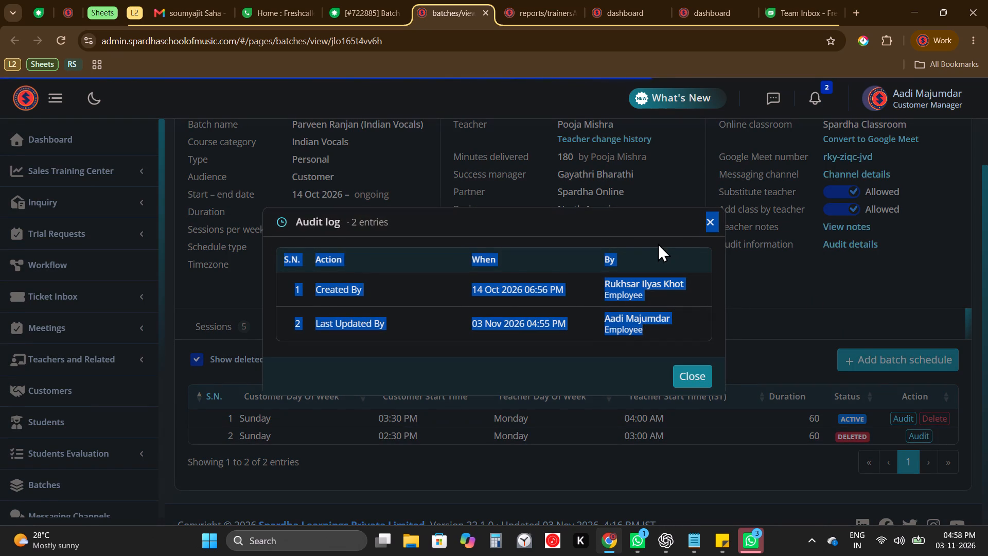
Close the audit log, hide the deleted schedules, and review the batch's November 2026 sessions and the teacher's availability report.
{"action": "left_click", "coordinate": [704, 230]}
{"action": "left_click", "coordinate": [203, 363]}
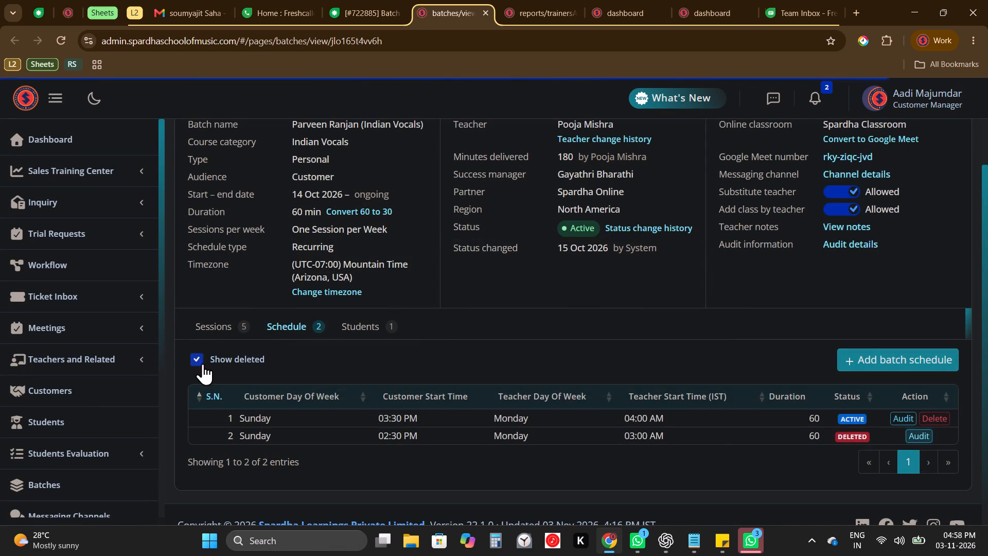
{"action": "left_click", "coordinate": [233, 338]}
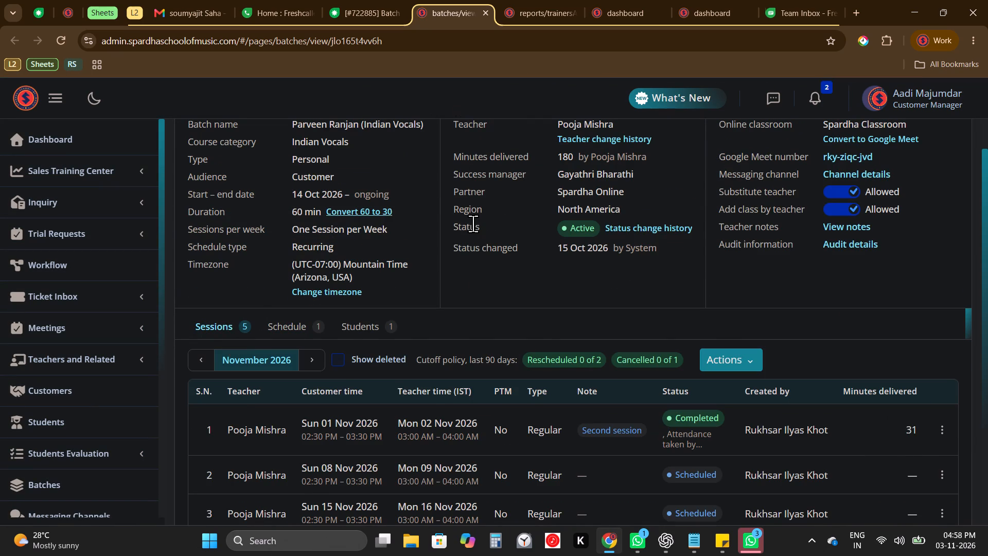
{"action": "scroll", "coordinate": [473, 223], "scroll_direction": "down", "scroll_amount": 2}
{"action": "left_click", "coordinate": [499, 0]}
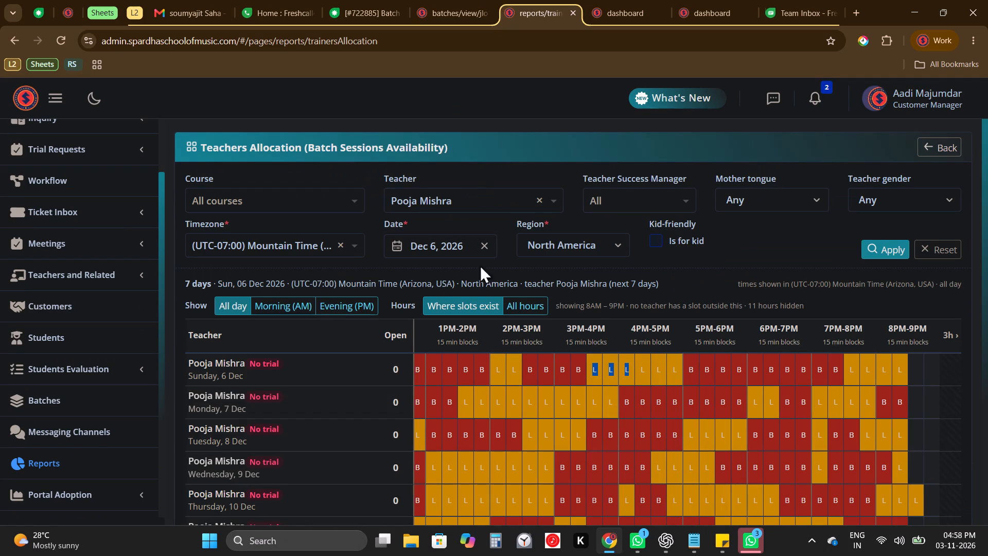
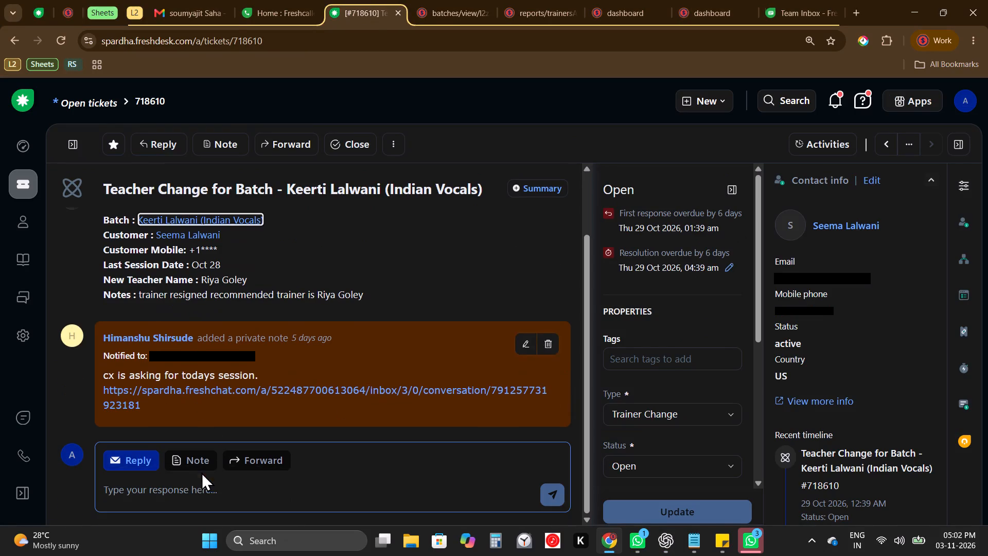
{"action": "left_click_drag", "start_coordinate": [218, 444], "coordinate": [199, 460]}
{"action": "left_click", "coordinate": [199, 460]}
{"action": "key", "text": "ctrl+v"}
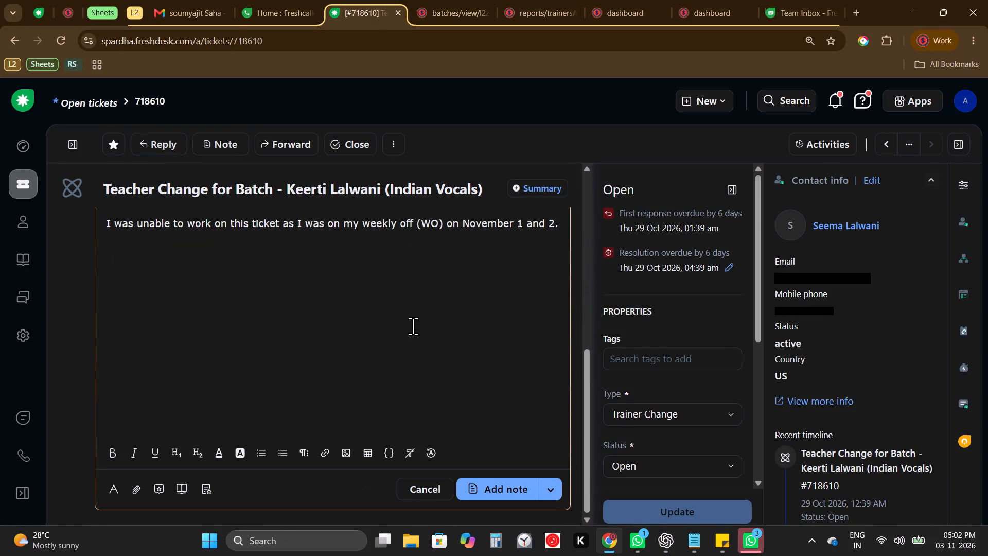
Shorten "weekly off (WO)" to "WO" in the note's text.
{"action": "left_click", "coordinate": [403, 220]}
{"action": "left_click_drag", "start_coordinate": [403, 220], "coordinate": [374, 222]}
{"action": "key", "text": "BackSpace"}
{"action": "key", "text": "BackSpace"}
{"action": "key", "text": "Delete"}
{"action": "key", "text": "Delete"}
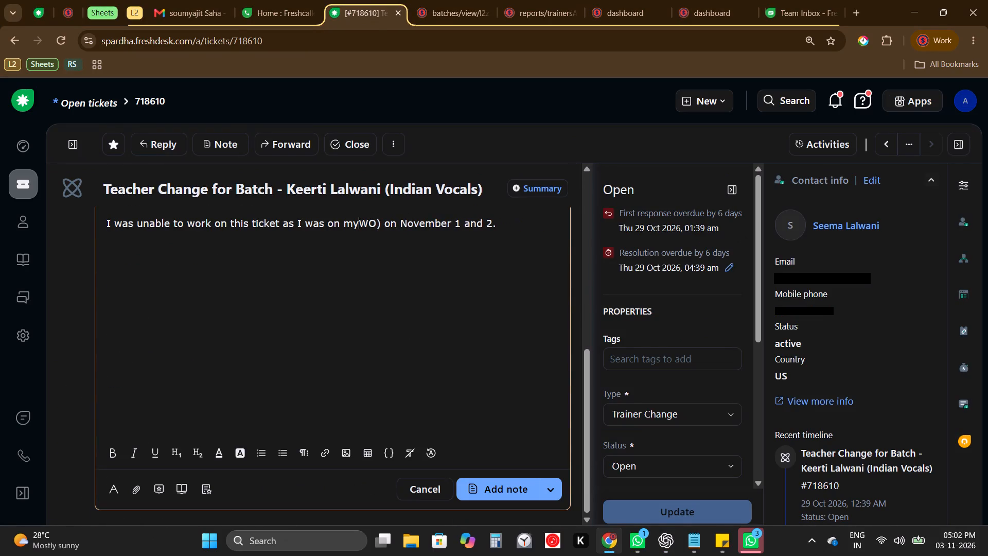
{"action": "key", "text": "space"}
{"action": "key", "text": "Right"}
{"action": "key", "text": "Right"}
{"action": "key", "text": "Right"}
{"action": "key", "text": "BackSpace"}
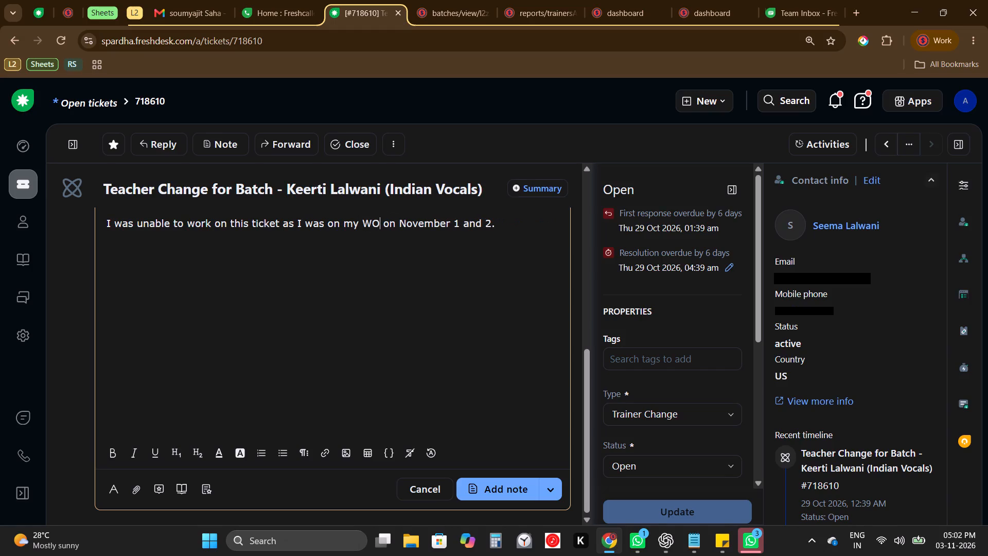
{"action": "left_click", "coordinate": [460, 247]}
Copy the note's full sentence and paste it in Notepad a few blank lines below the message's signature.
{"action": "left_click_drag", "start_coordinate": [169, 207], "coordinate": [228, 234]}
{"action": "triple_click", "coordinate": [228, 234]}
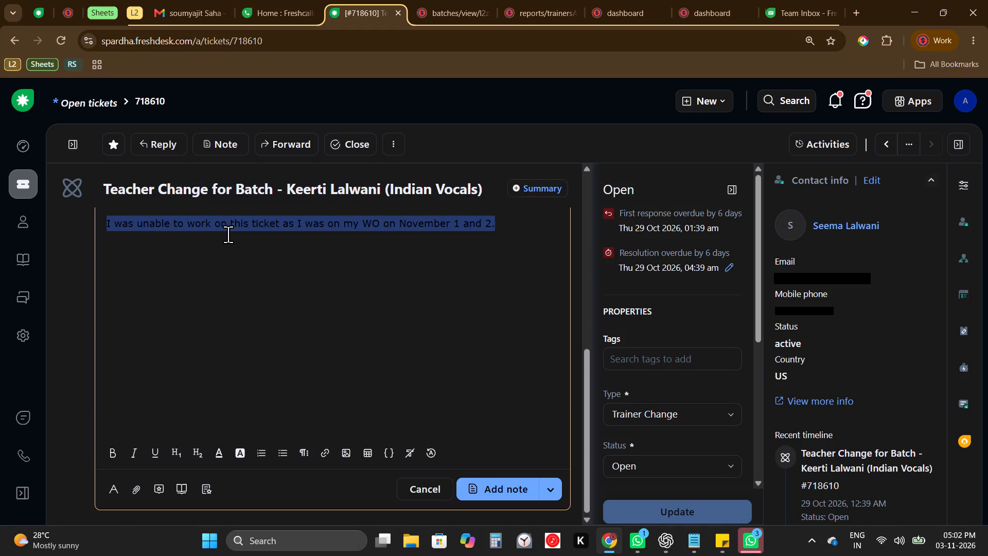
{"action": "key", "text": "ctrl+c"}
{"action": "key", "text": "ctrl+c"}
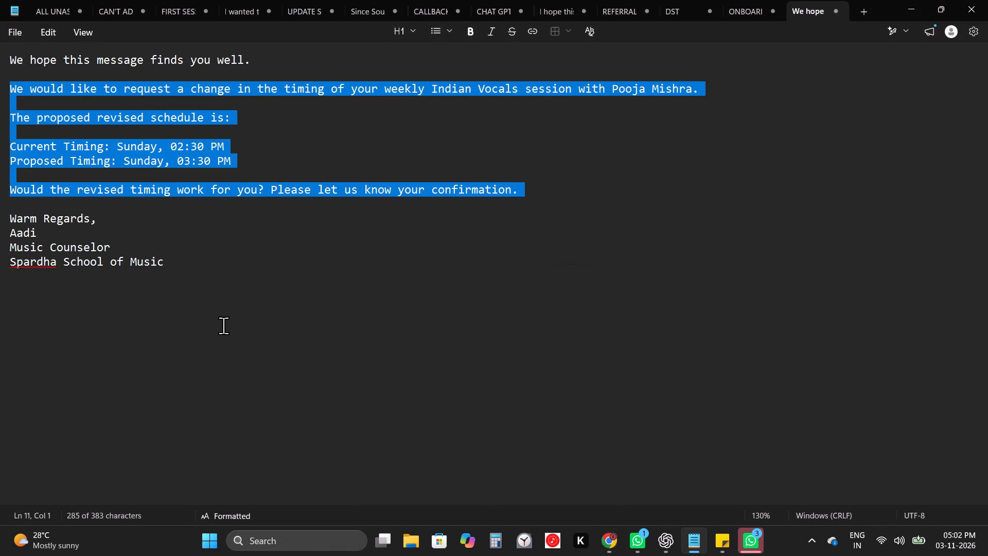
{"action": "left_click", "coordinate": [223, 325]}
{"action": "key", "text": "Return"}
{"action": "key", "text": "Return"}
{"action": "key", "text": "Return"}
{"action": "key", "text": "Return"}
{"action": "key", "text": "ctrl+v"}
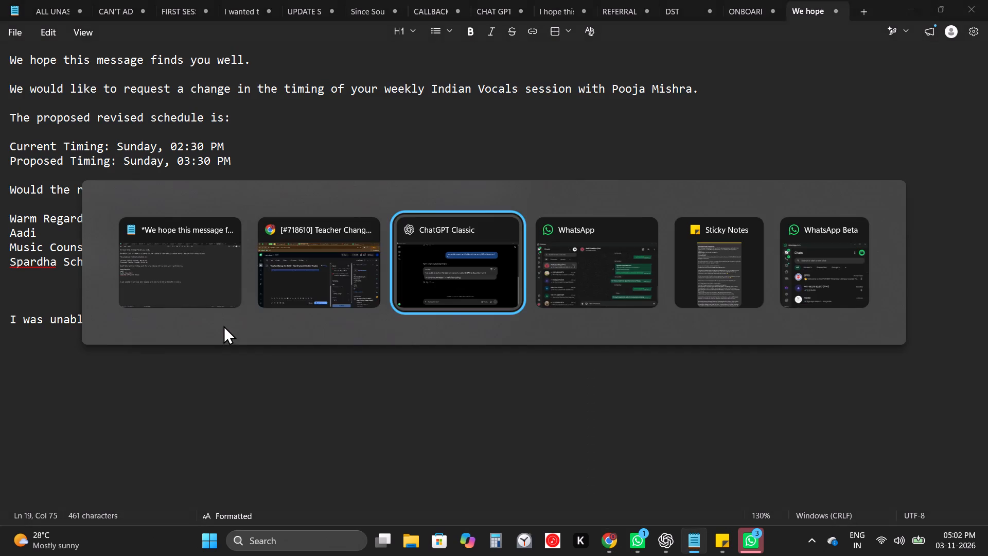
Switch back to Chrome and add the prepared private note to ticket 718610.
{"action": "left_click", "coordinate": [512, 495]}
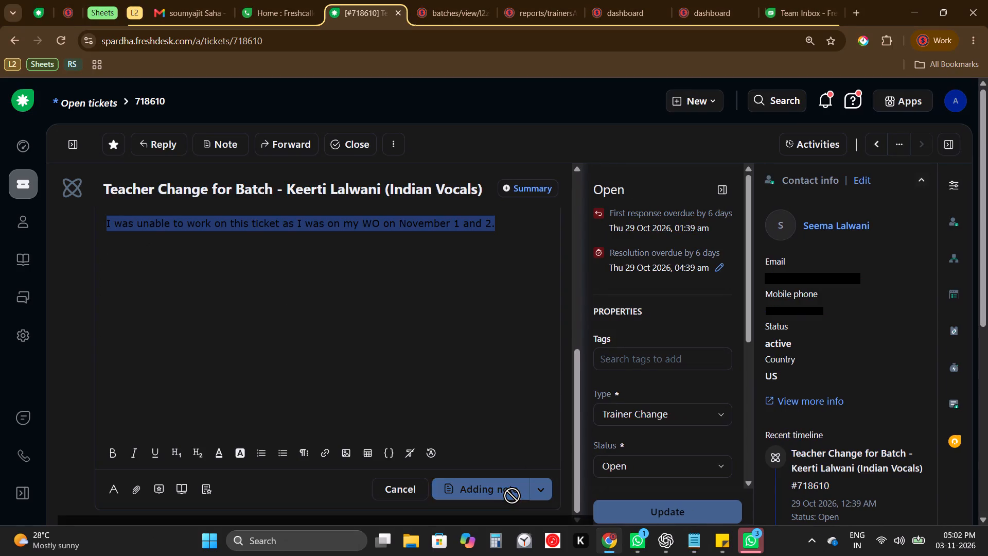
Open the batch linked in ticket 718610, replacing the old batch tab, and view its teacher change history.
{"action": "scroll", "coordinate": [484, 412], "scroll_direction": "up", "scroll_amount": 2}
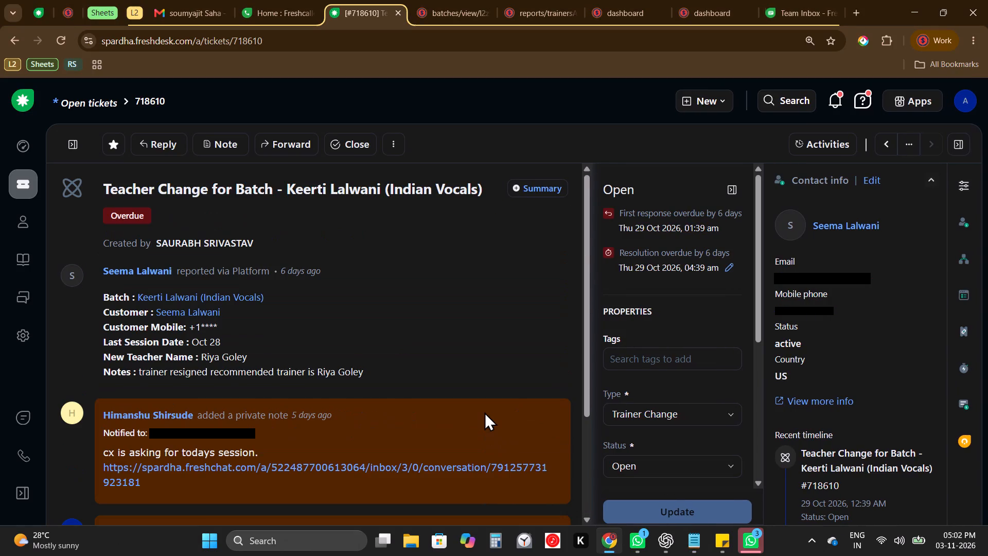
{"action": "left_click", "coordinate": [248, 291]}
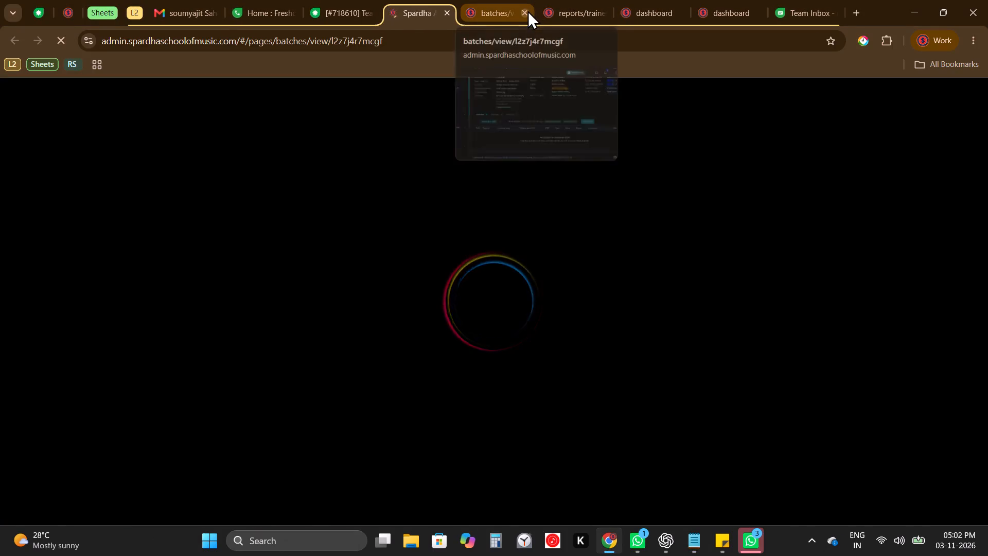
{"action": "left_click", "coordinate": [526, 11]}
{"action": "left_click", "coordinate": [616, 253]}
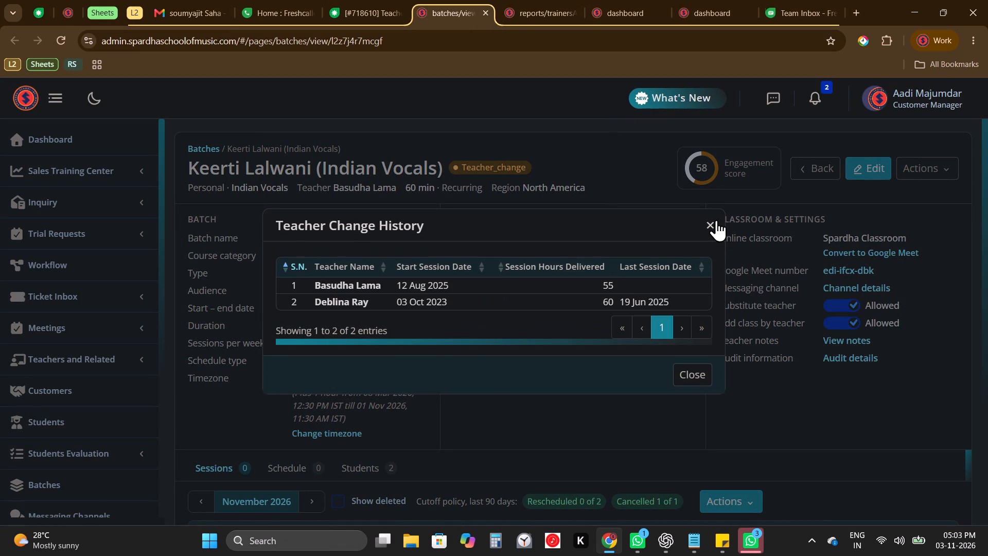
{"action": "left_click", "coordinate": [716, 220]}
Review the batch's session records for October and September 2026.
{"action": "scroll", "coordinate": [416, 369], "scroll_direction": "down", "scroll_amount": 1}
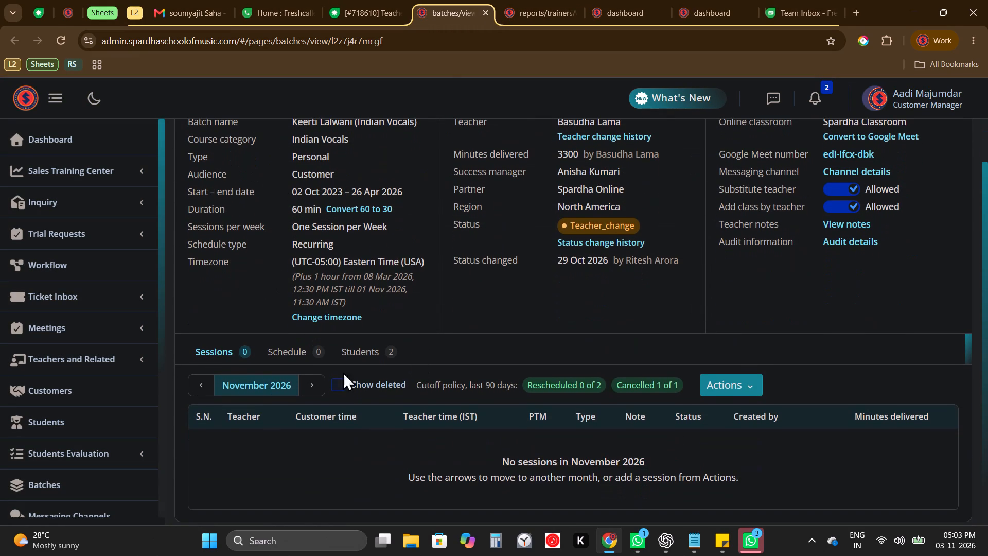
{"action": "left_click", "coordinate": [198, 387]}
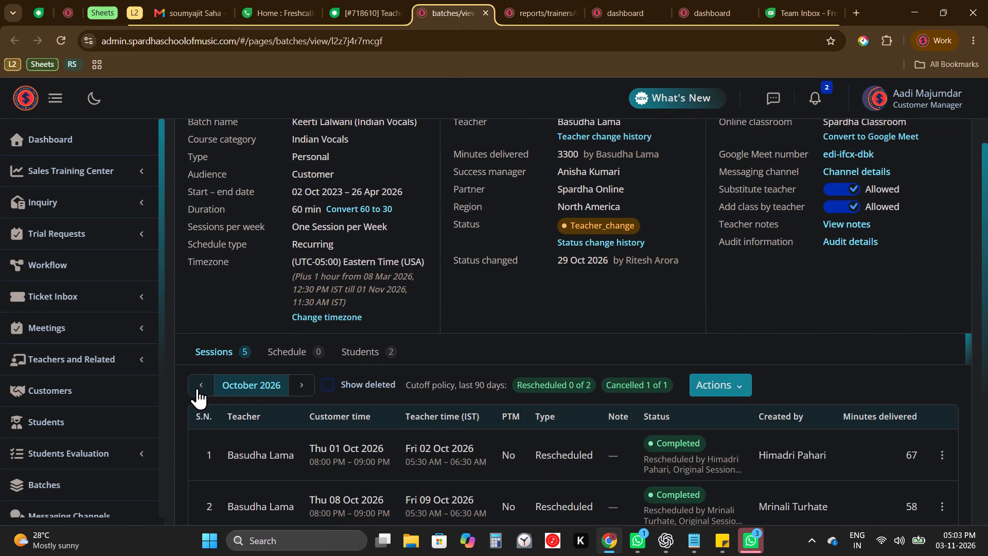
{"action": "scroll", "coordinate": [428, 413], "scroll_direction": "down", "scroll_amount": 5}
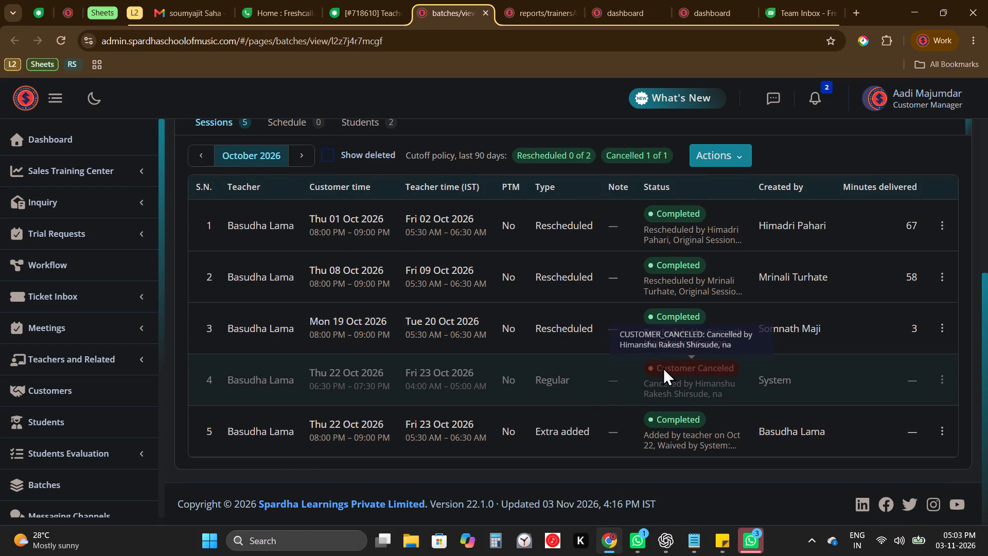
{"action": "left_click", "coordinate": [199, 152]}
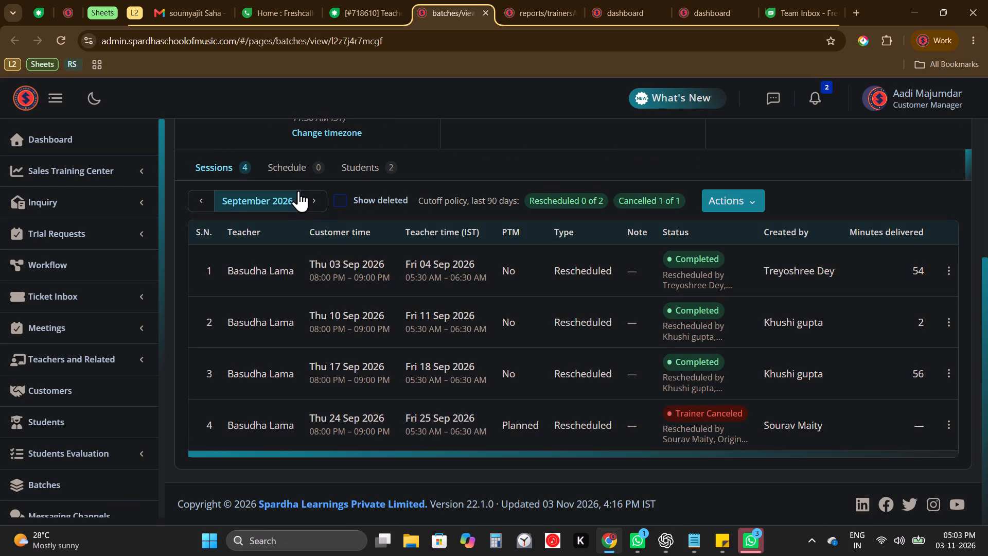
{"action": "left_click", "coordinate": [315, 202]}
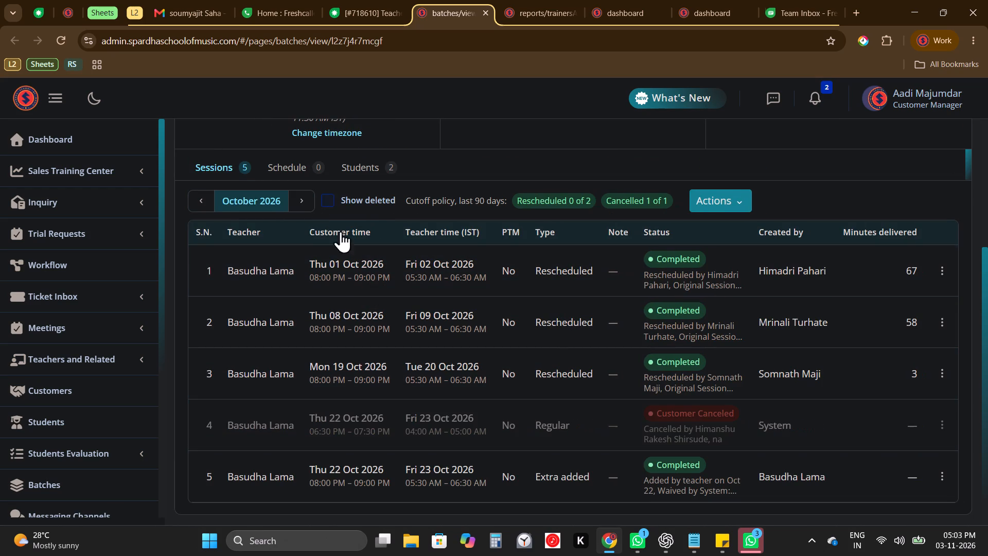
Copy the batch's timezone, (UTC-05:00) Eastern Time (USA), into the timezone filter of the Teachers Allocation report.
{"action": "scroll", "coordinate": [368, 371], "scroll_direction": "up", "scroll_amount": 2}
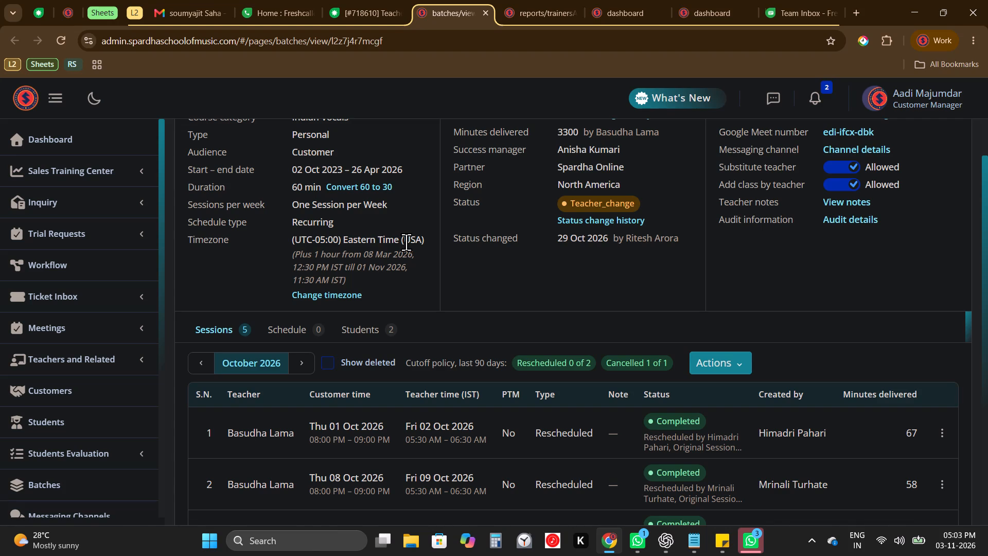
{"action": "triple_click", "coordinate": [406, 242]}
{"action": "key", "text": "ctrl+c"}
{"action": "left_click", "coordinate": [518, 0]}
{"action": "left_click", "coordinate": [349, 246]}
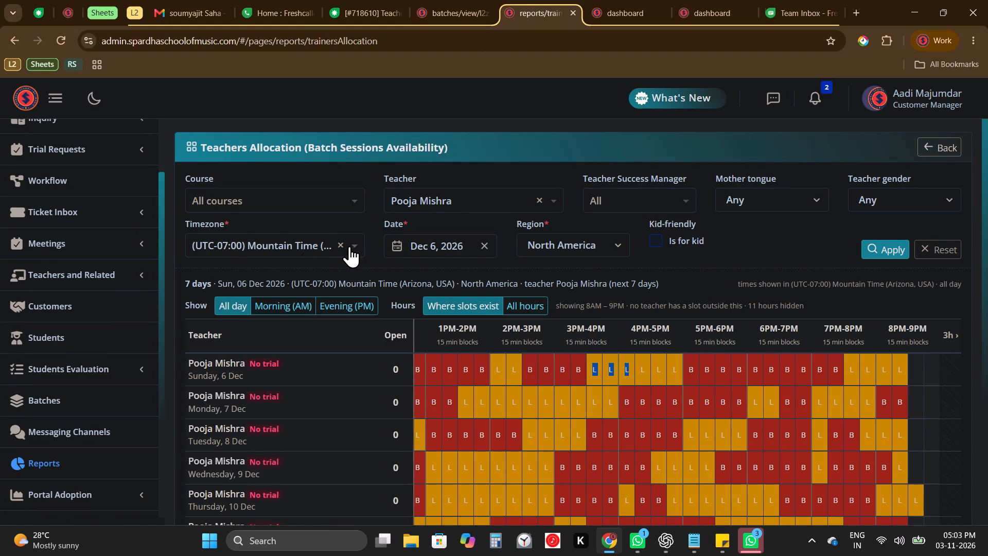
{"action": "key", "text": "ctrl+v"}
{"action": "key", "text": "Return"}
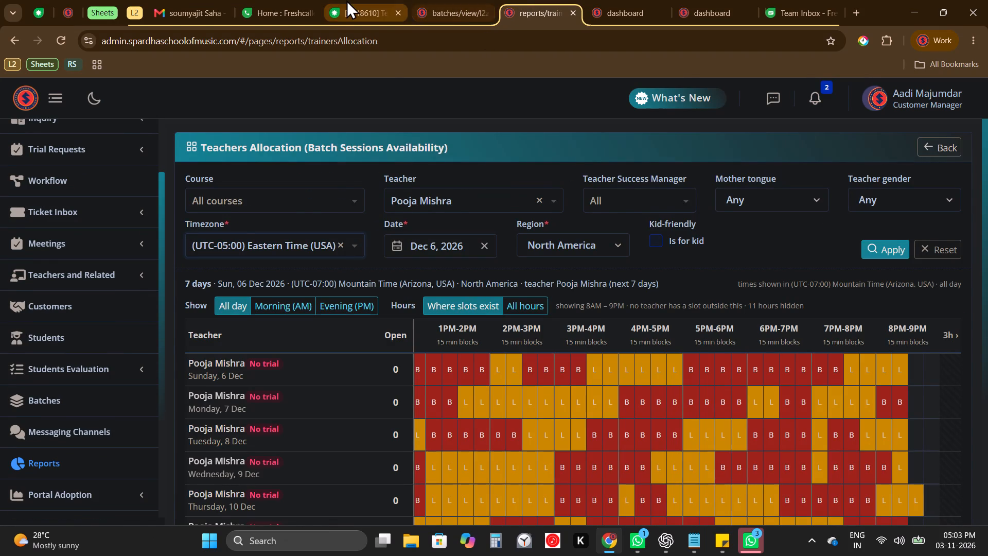
Copy the new teacher's name from ticket 718610 and set it as the teacher filter in the Teachers Allocation report.
{"action": "left_click", "coordinate": [346, 0]}
{"action": "left_click", "coordinate": [209, 360]}
{"action": "left_click_drag", "start_coordinate": [209, 360], "coordinate": [222, 362]}
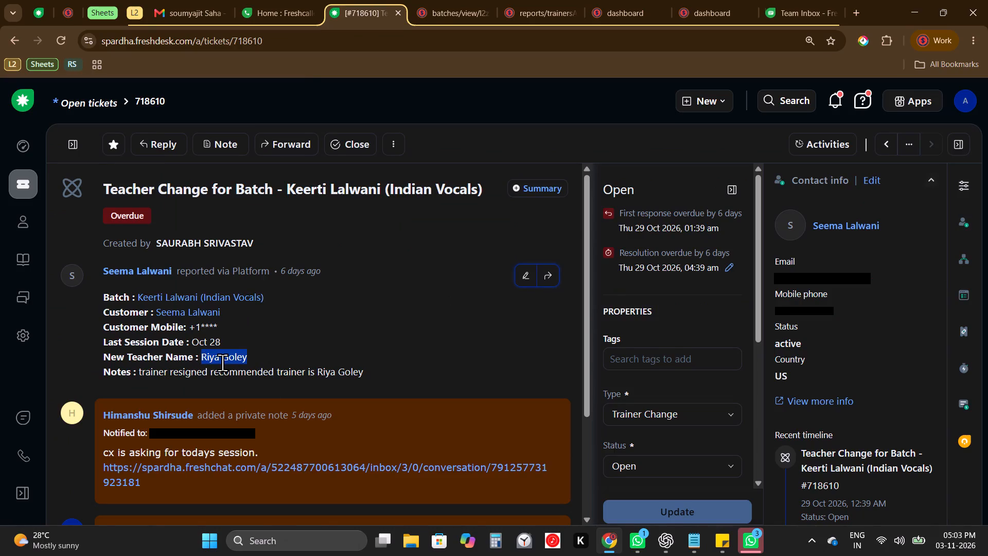
{"action": "key", "text": "ctrl+c"}
{"action": "left_click", "coordinate": [562, 0]}
{"action": "left_click", "coordinate": [547, 198]}
{"action": "key", "text": "ctrl+v"}
{"action": "key", "text": "ctrl+Return"}
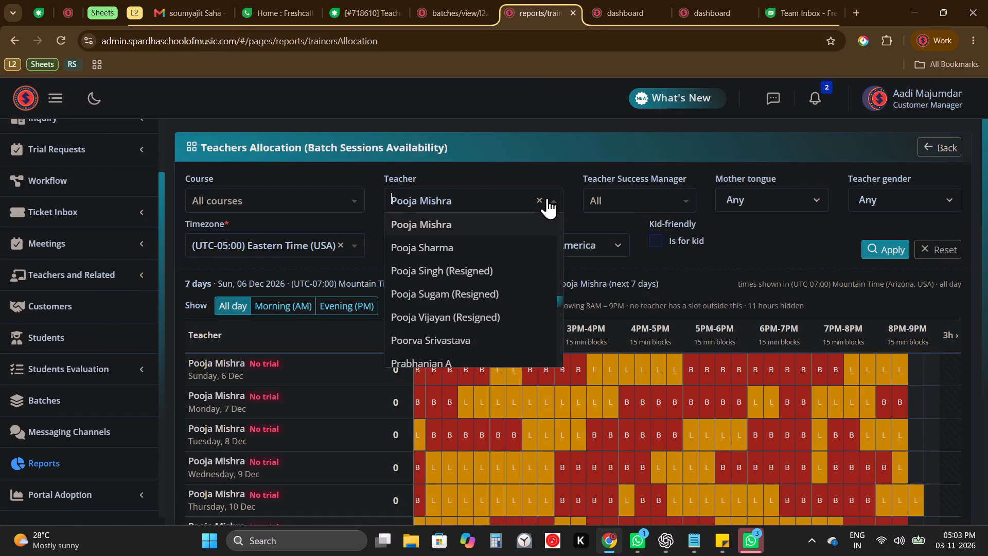
{"action": "key", "text": "Return"}
{"action": "key", "text": "Return"}
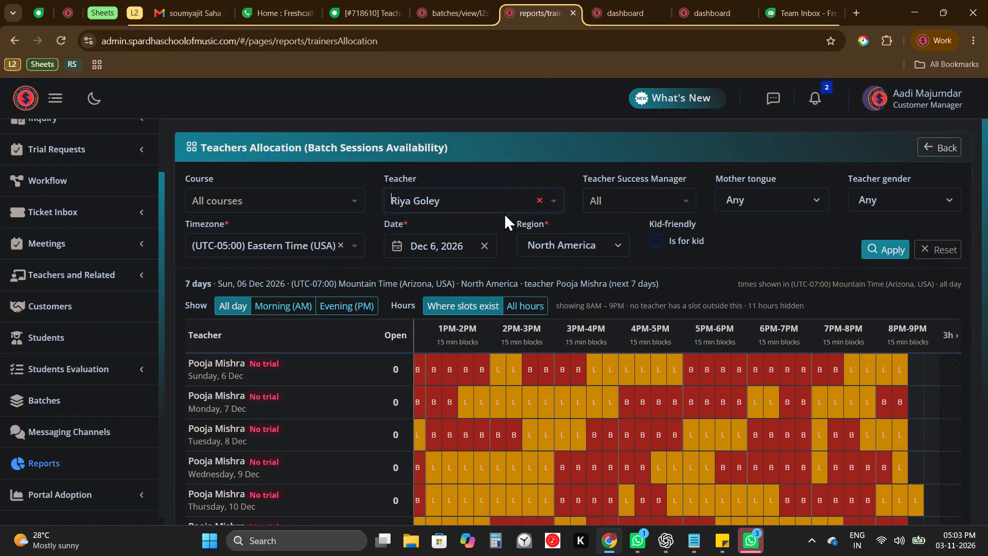
Set the allocation report's date to Nov 5, 2026 and apply the filters to check the recommended teacher's availability.
{"action": "left_click", "coordinate": [466, 241]}
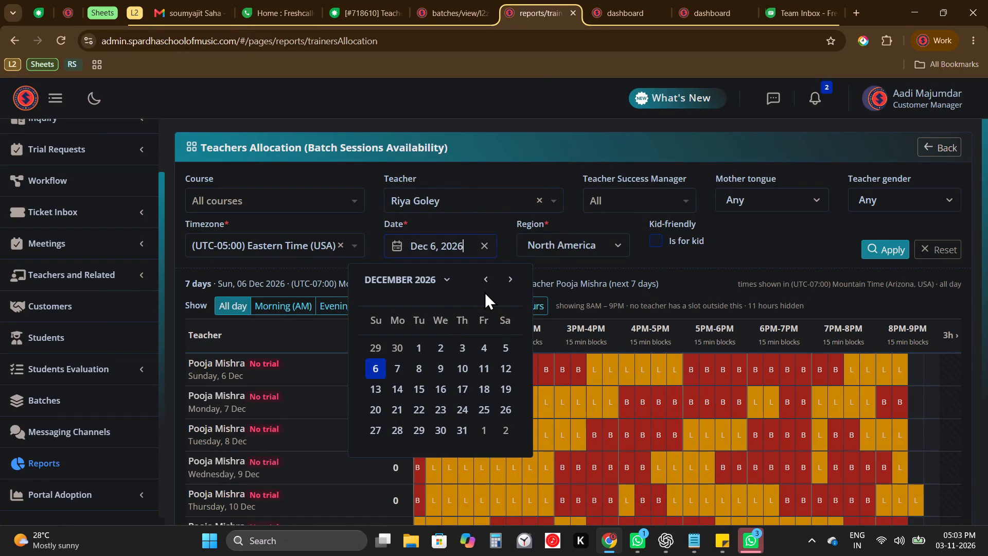
{"action": "double_click", "coordinate": [484, 291]}
{"action": "double_click", "coordinate": [490, 279]}
{"action": "left_click", "coordinate": [507, 280]}
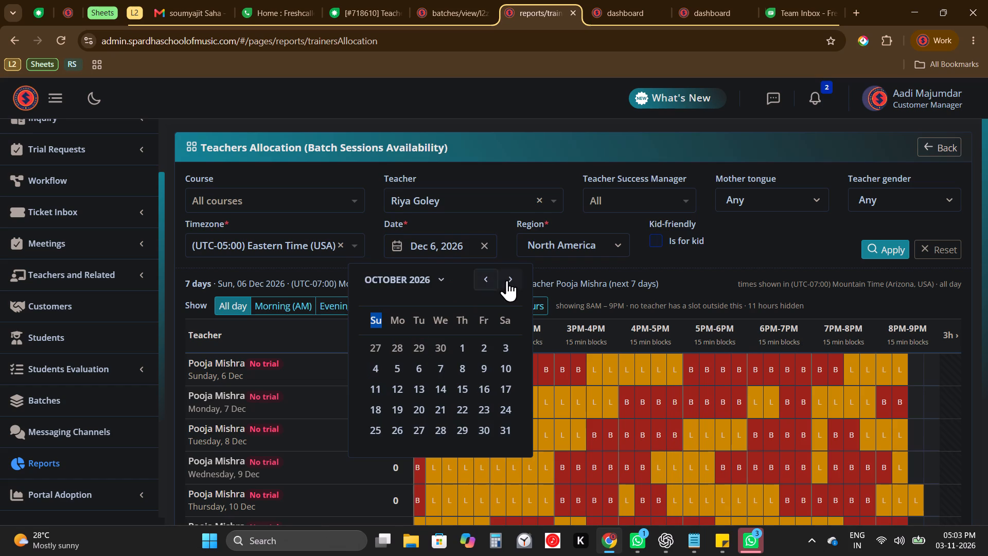
{"action": "left_click", "coordinate": [465, 351]}
{"action": "left_click", "coordinate": [891, 247]}
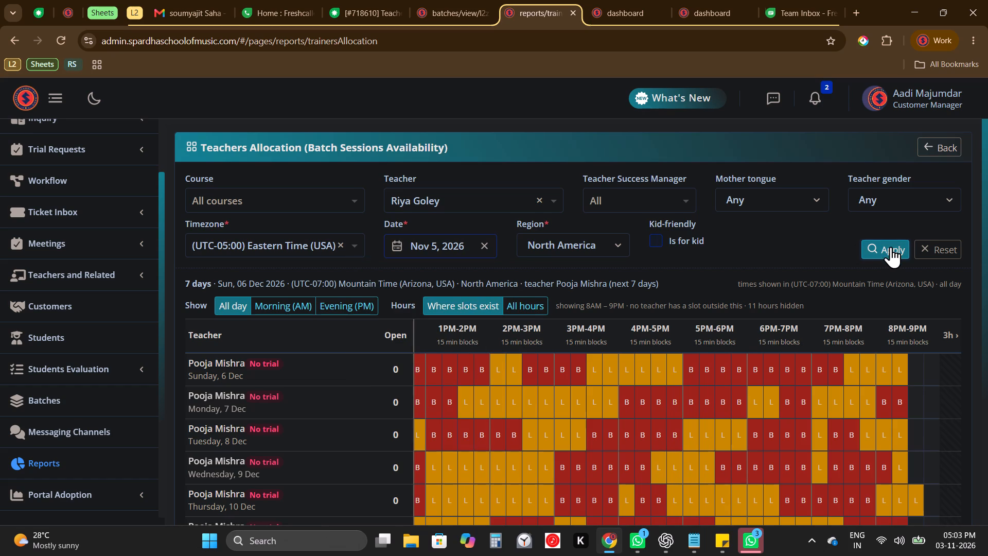
{"action": "scroll", "coordinate": [831, 380], "scroll_direction": "left", "scroll_amount": 3}
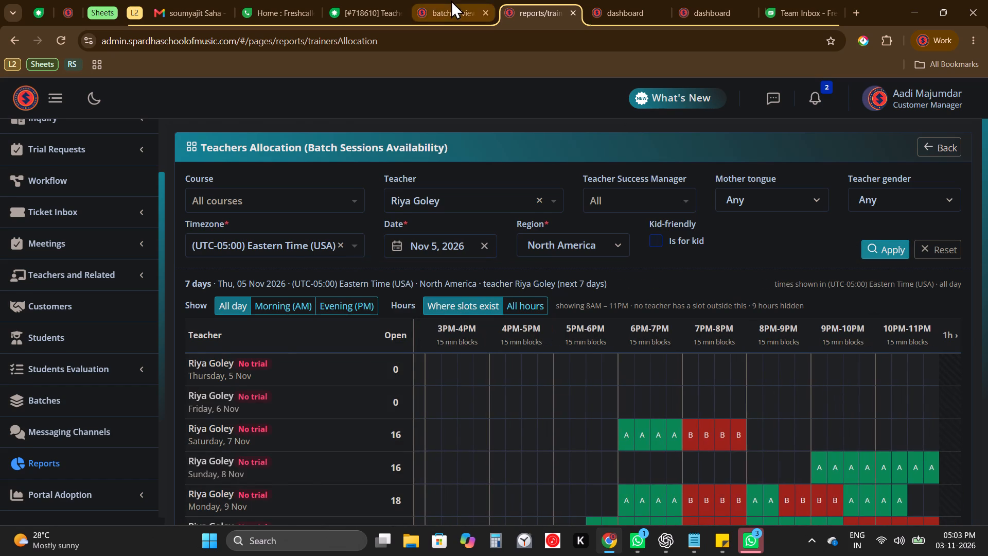
Copy the course from the batch's student list and set the allocation report's course filter to Hindustani Vocals Method Book 1 (2.0).
{"action": "left_click", "coordinate": [451, 0]}
{"action": "left_click", "coordinate": [357, 334]}
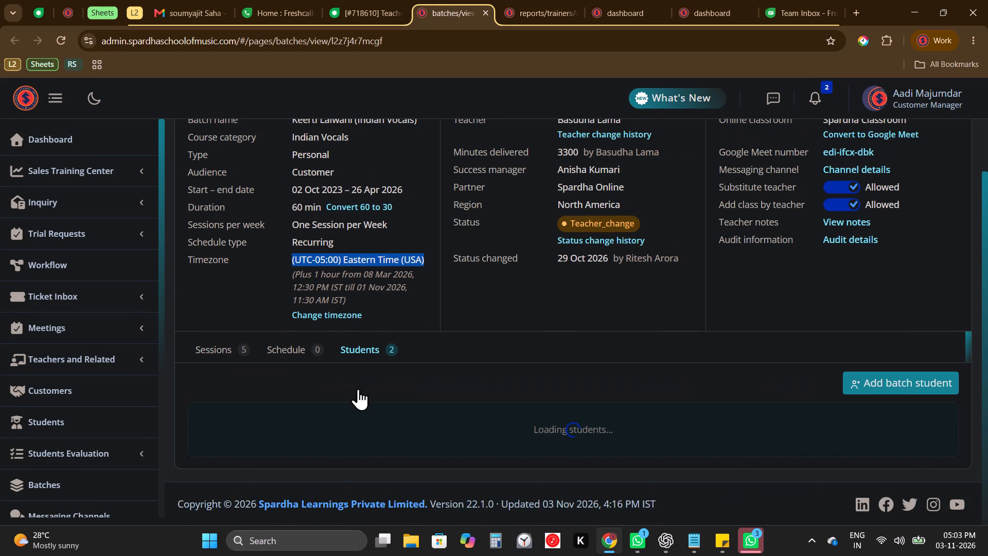
{"action": "triple_click", "coordinate": [506, 421]}
{"action": "key", "text": "ctrl+c"}
{"action": "left_click", "coordinate": [522, 0]}
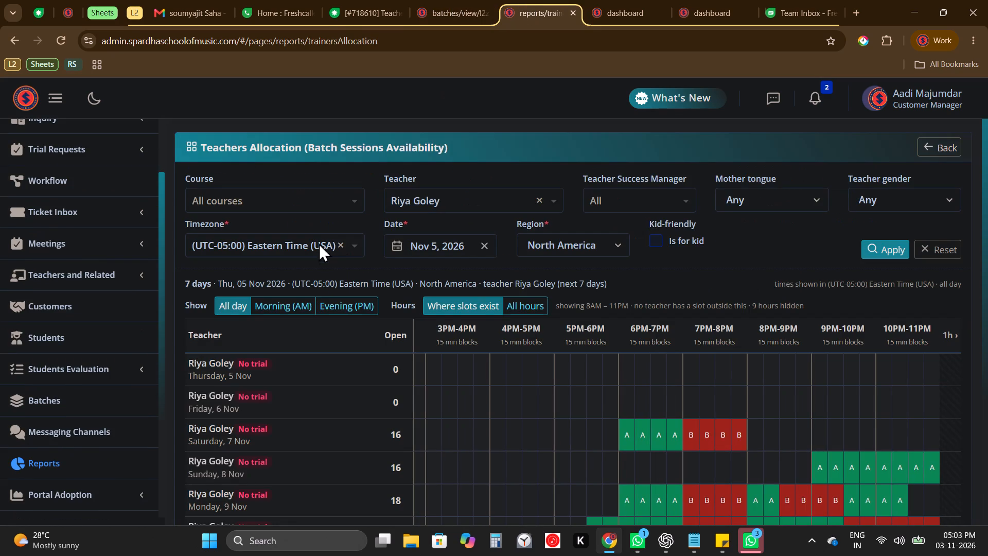
{"action": "left_click", "coordinate": [352, 200]}
{"action": "key", "text": "ctrl+v"}
{"action": "key", "text": "Return"}
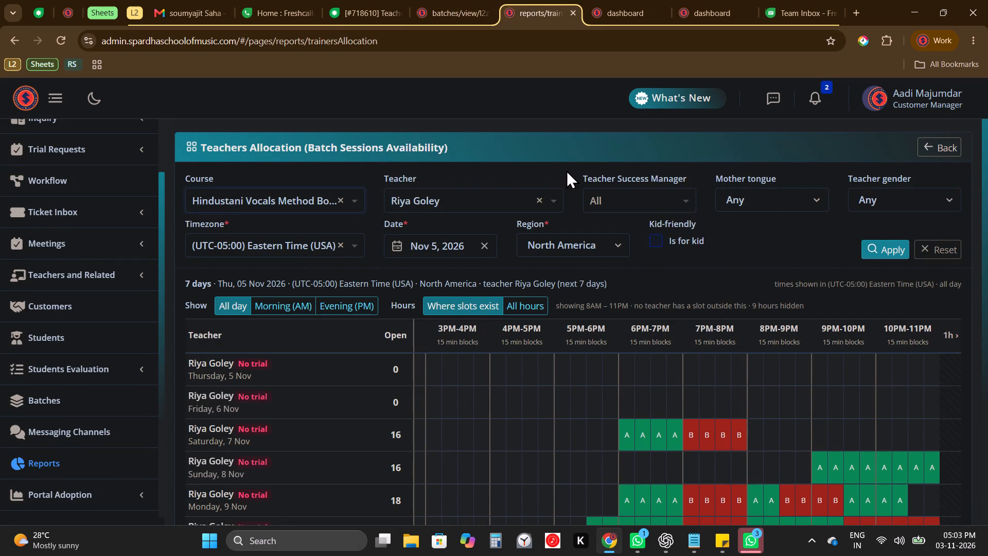
Clear the teacher filter, apply the filters, and examine the availability of all teachers for the course on Nov 5, 2026.
{"action": "left_click", "coordinate": [543, 199]}
{"action": "left_click", "coordinate": [878, 254]}
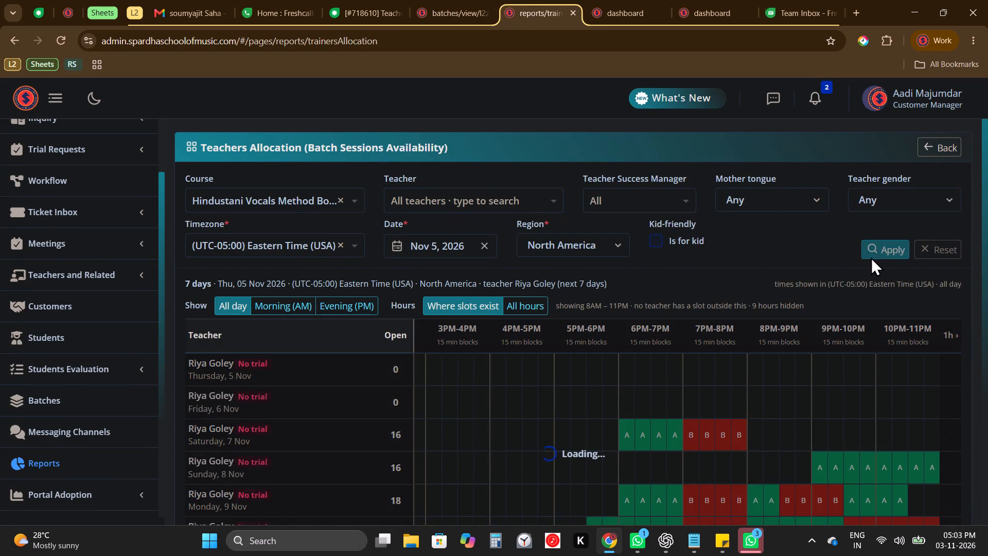
{"action": "scroll", "coordinate": [645, 402], "scroll_direction": "left", "scroll_amount": 5}
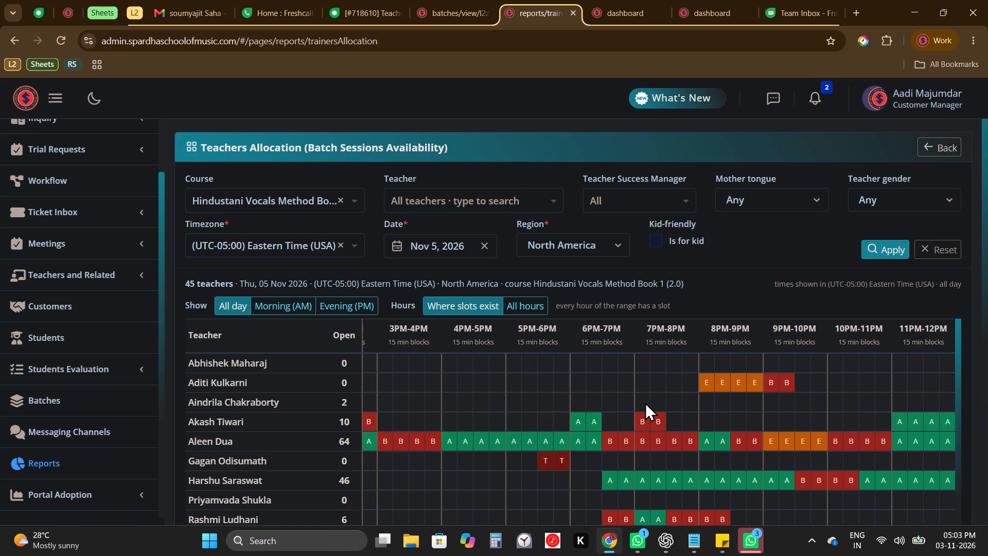
{"action": "scroll", "coordinate": [645, 402], "scroll_direction": "up", "scroll_amount": 2}
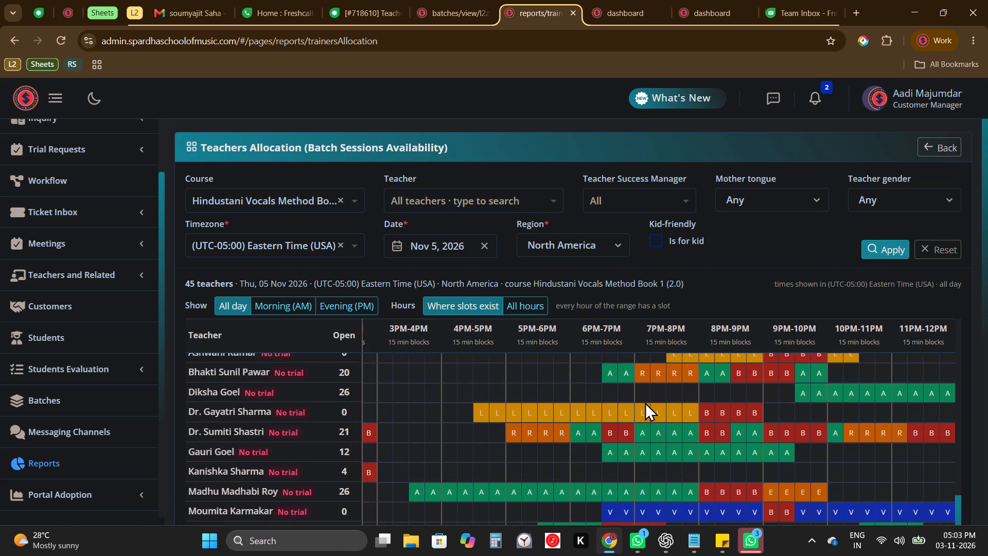
{"action": "scroll", "coordinate": [645, 402], "scroll_direction": "up", "scroll_amount": 2}
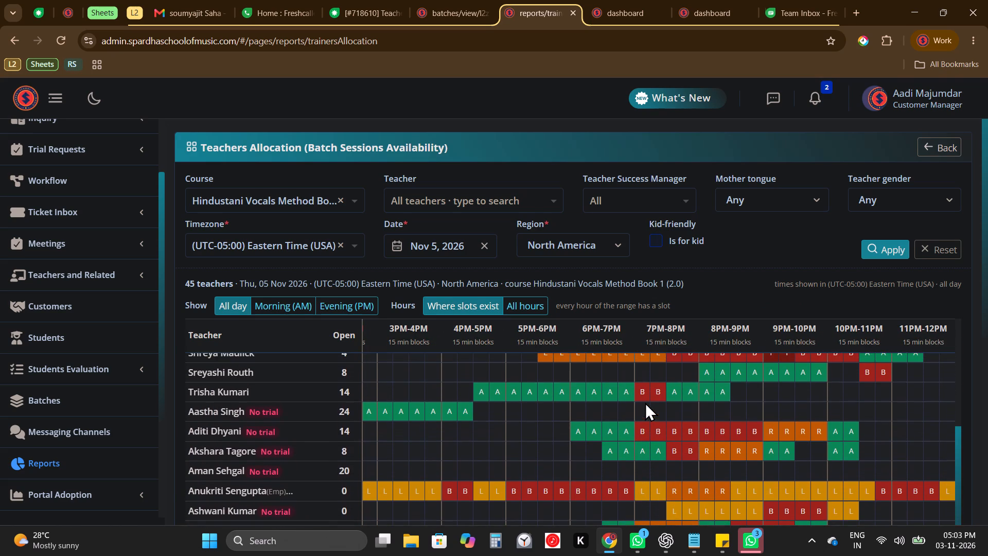
{"action": "scroll", "coordinate": [645, 402], "scroll_direction": "up", "scroll_amount": 1}
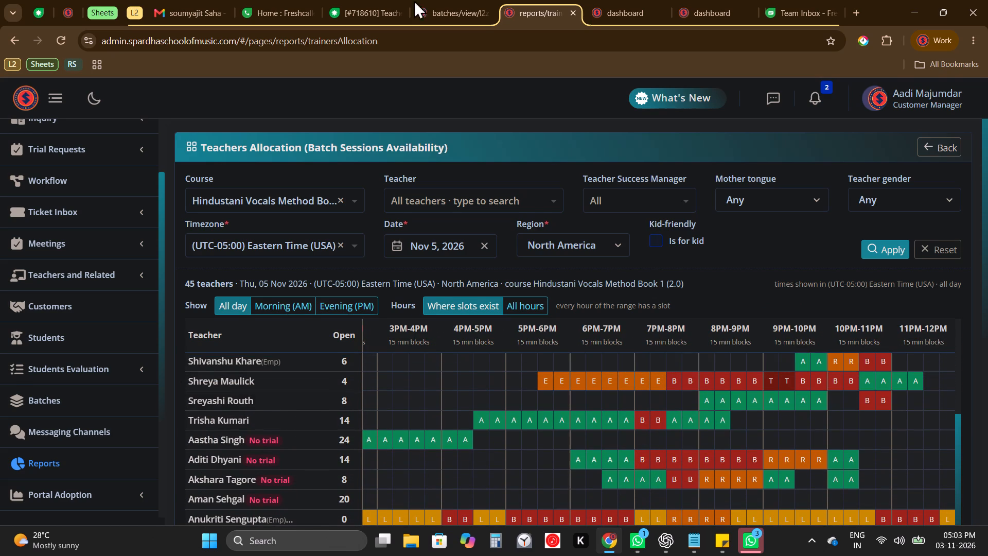
{"action": "left_click", "coordinate": [431, 0]}
{"action": "scroll", "coordinate": [596, 172], "scroll_direction": "up", "scroll_amount": 1}
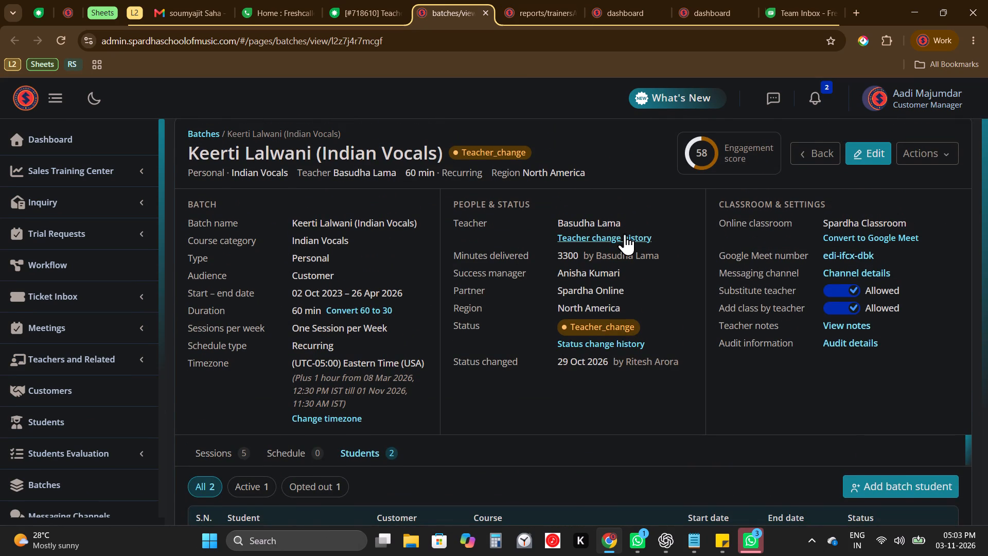
{"action": "left_click", "coordinate": [625, 234]}
{"action": "left_click", "coordinate": [725, 219]}
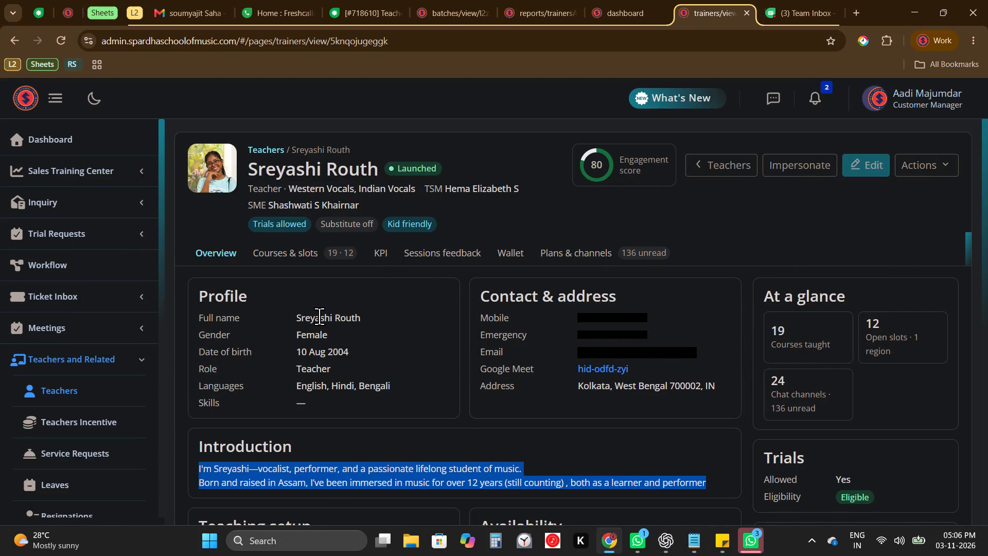
Copy the new teacher's full name from her profile and replace the old trainer's name in the draft's opening paragraph.
{"action": "triple_click", "coordinate": [319, 316]}
{"action": "key", "text": "ctrl+c"}
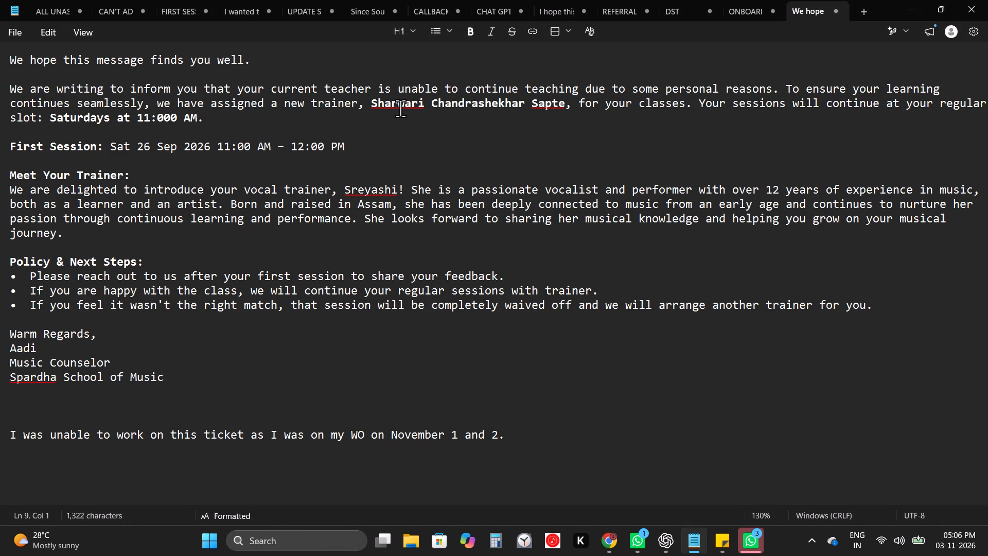
{"action": "left_click", "coordinate": [400, 108]}
{"action": "left_click_drag", "start_coordinate": [400, 108], "coordinate": [539, 98]}
{"action": "key", "text": "ctrl+v"}
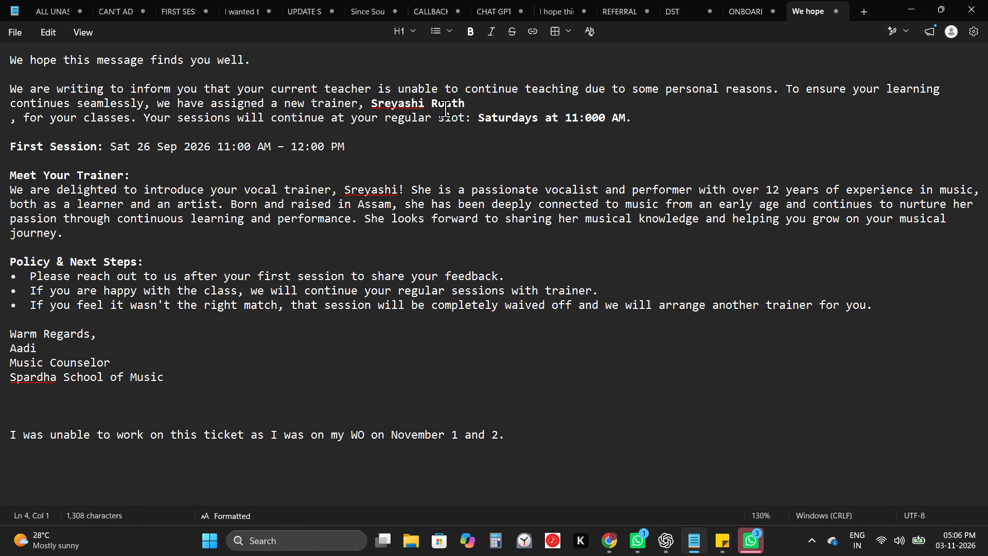
{"action": "key", "text": "BackSpace"}
Change the regular slot's weekday in the draft to Thursdays.
{"action": "double_click", "coordinate": [26, 124]}
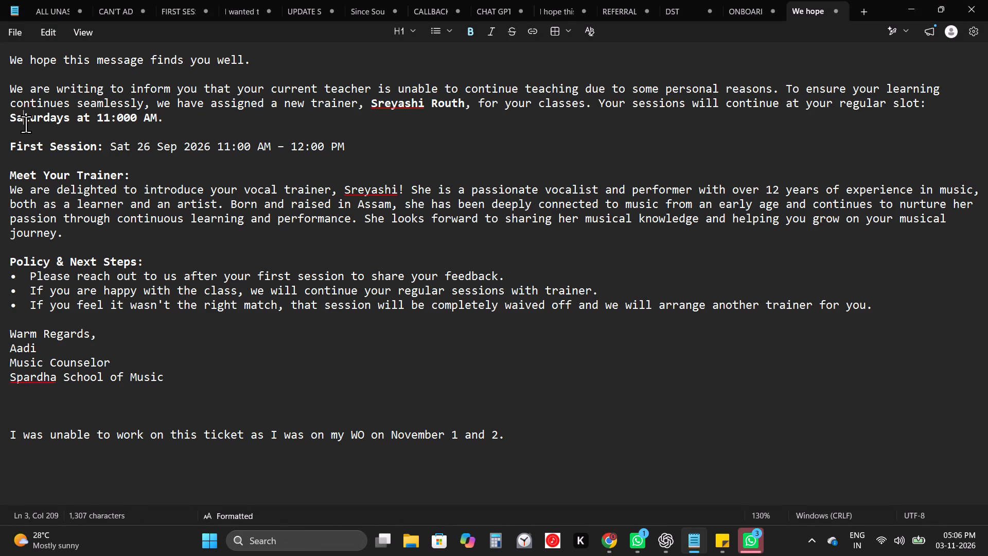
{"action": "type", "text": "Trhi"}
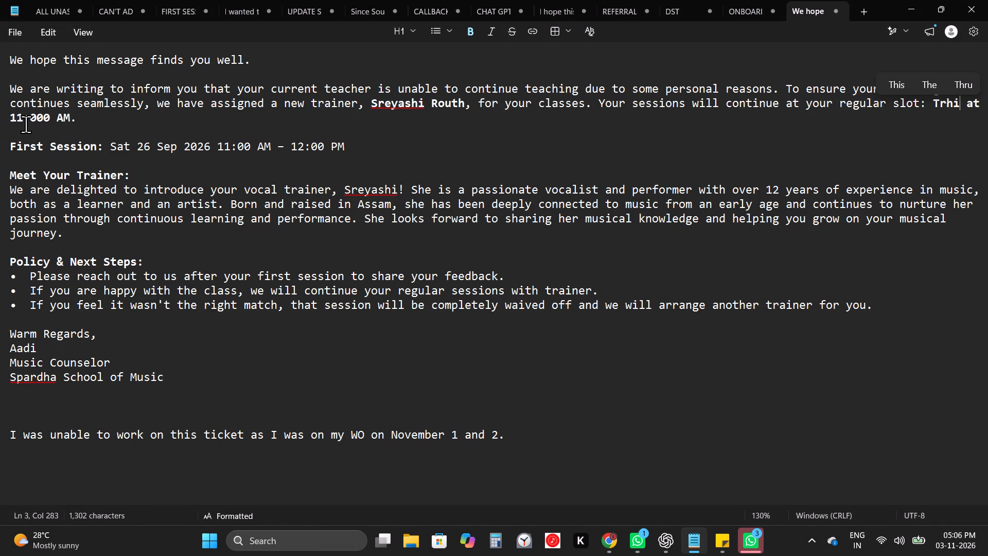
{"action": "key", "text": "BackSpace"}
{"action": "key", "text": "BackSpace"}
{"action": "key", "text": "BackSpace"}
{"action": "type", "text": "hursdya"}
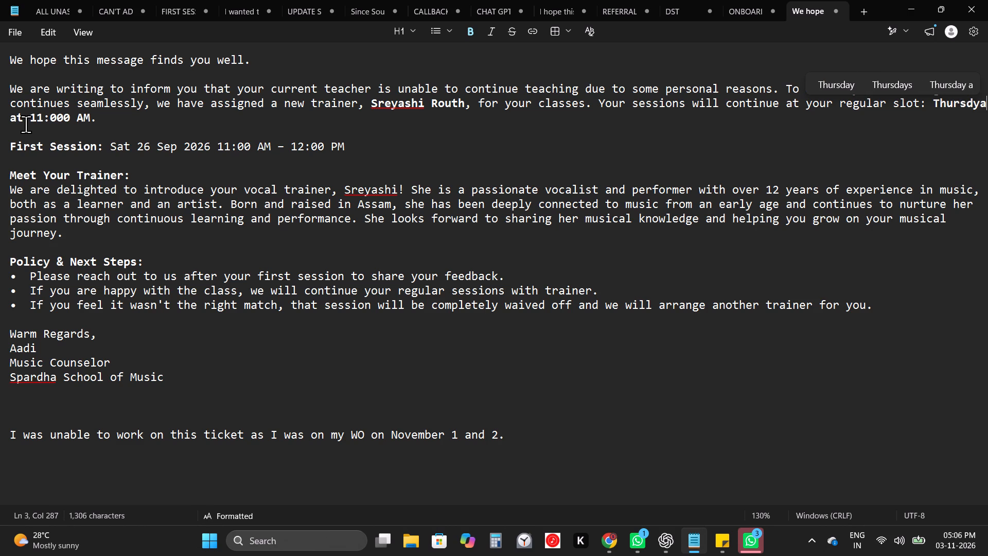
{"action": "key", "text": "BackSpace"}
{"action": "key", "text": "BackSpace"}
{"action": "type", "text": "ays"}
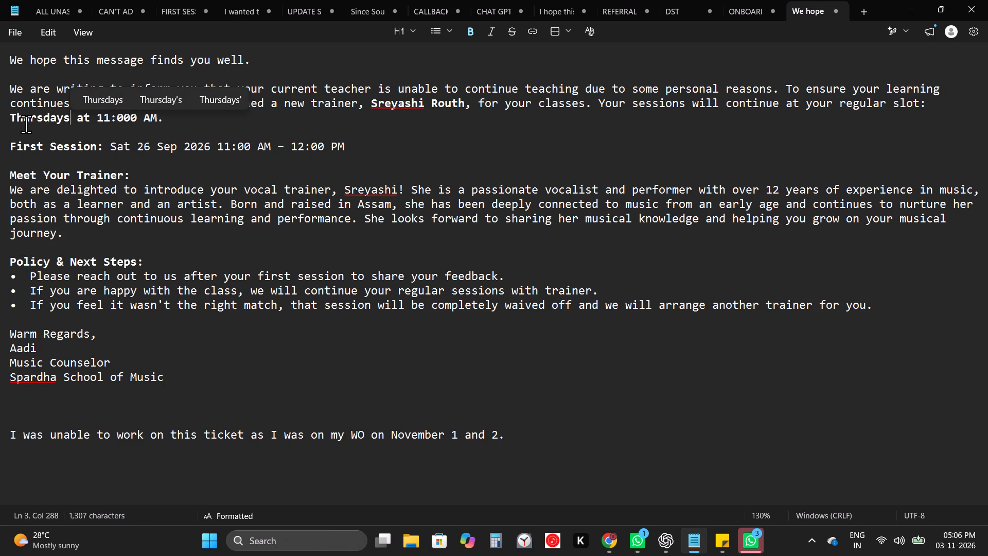
Change the regular slot's time in the draft's opening paragraph to 8:00 PM.
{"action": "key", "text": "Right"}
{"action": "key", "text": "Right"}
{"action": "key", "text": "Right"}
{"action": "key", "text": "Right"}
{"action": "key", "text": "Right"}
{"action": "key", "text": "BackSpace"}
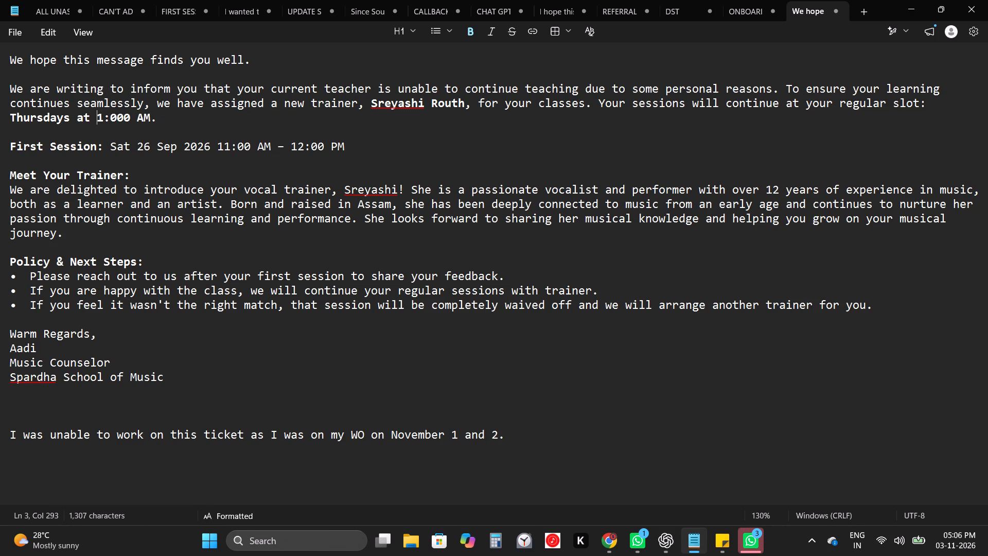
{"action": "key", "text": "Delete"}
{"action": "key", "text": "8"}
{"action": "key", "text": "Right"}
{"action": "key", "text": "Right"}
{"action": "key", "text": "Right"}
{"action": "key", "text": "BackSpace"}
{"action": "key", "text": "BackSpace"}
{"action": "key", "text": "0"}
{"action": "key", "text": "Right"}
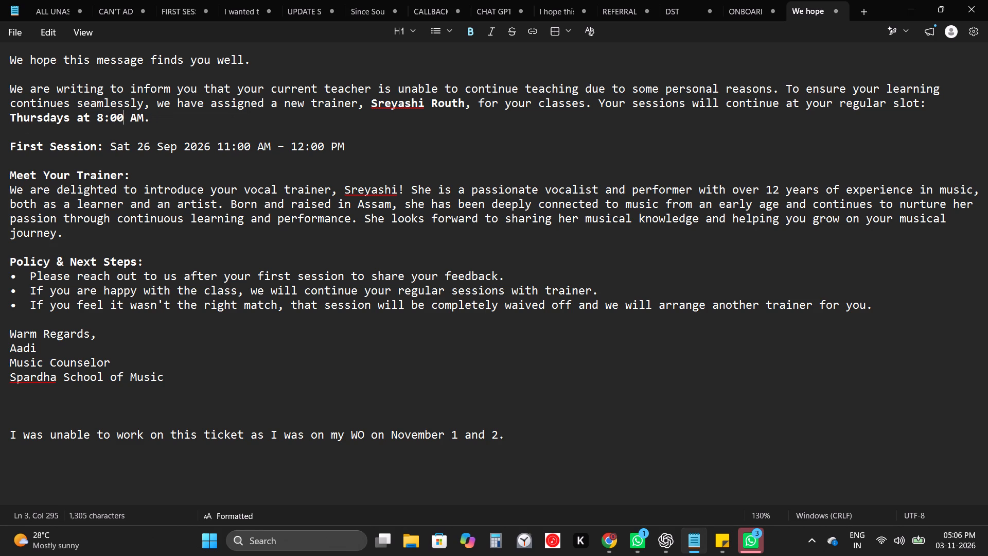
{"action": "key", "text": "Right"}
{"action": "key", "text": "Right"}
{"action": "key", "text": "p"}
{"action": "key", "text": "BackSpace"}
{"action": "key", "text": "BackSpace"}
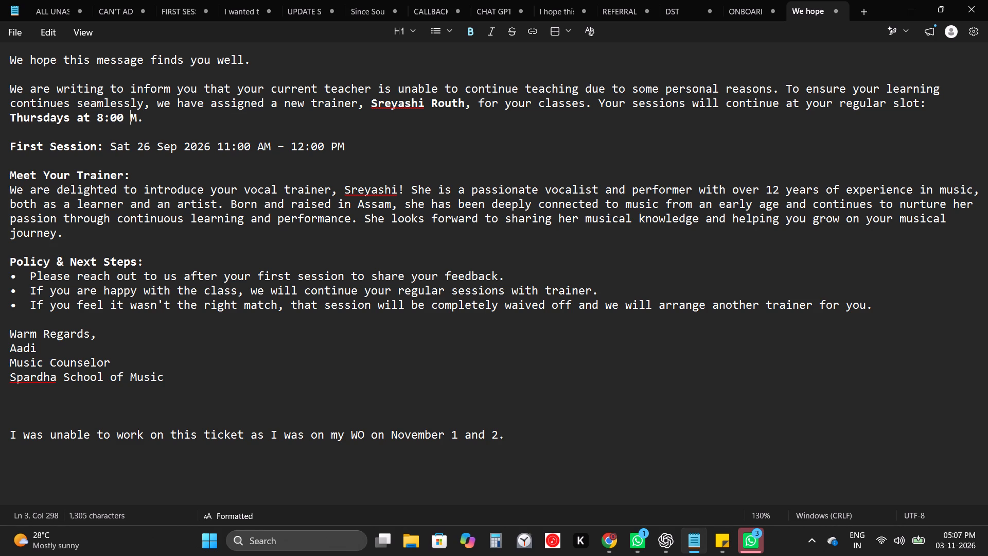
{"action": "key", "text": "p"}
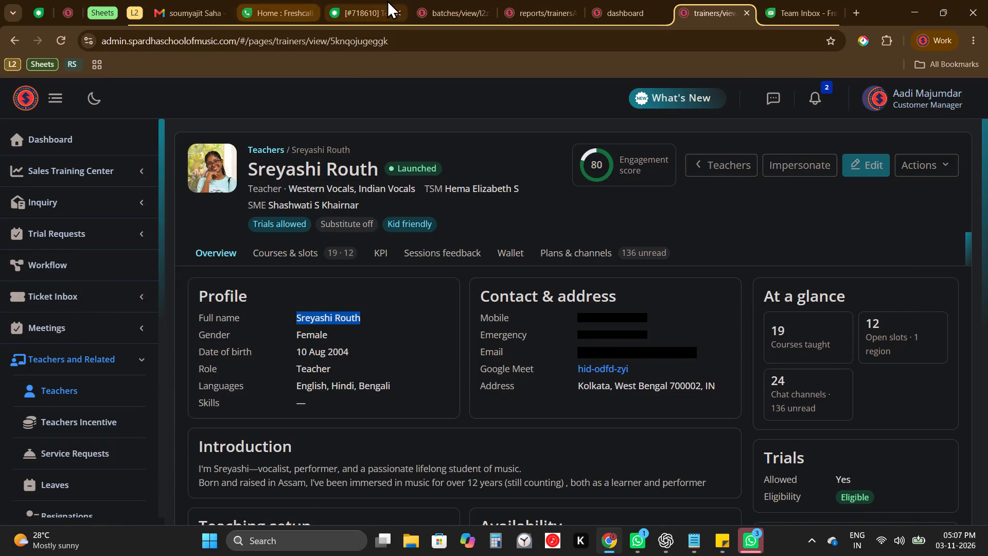
Copy the first November session's customer time from the batch page and make First Session read "Thu 05 Nov 2026 08:00 PM – 09:00 PM" on one line.
{"action": "left_click", "coordinate": [429, 0]}
{"action": "scroll", "coordinate": [265, 409], "scroll_direction": "down", "scroll_amount": 1}
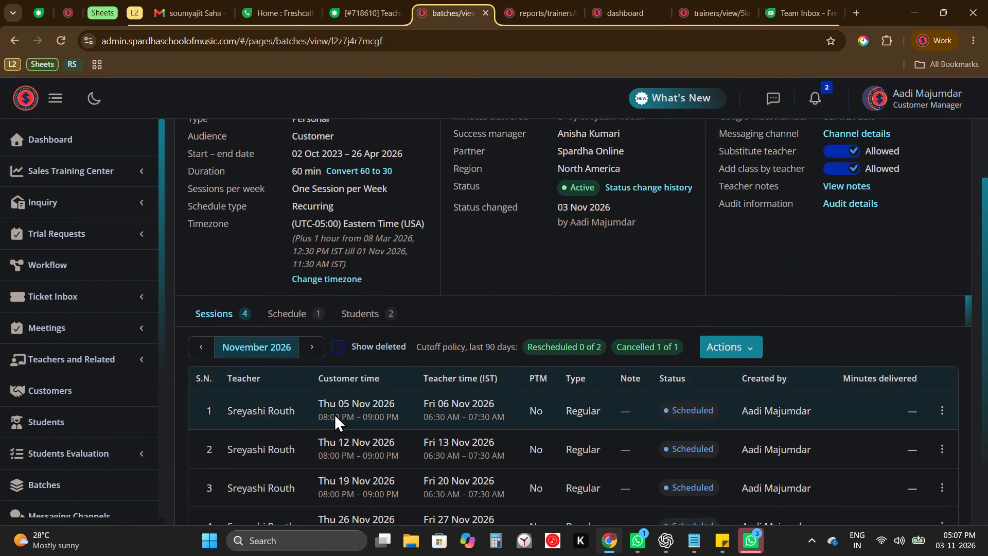
{"action": "double_click", "coordinate": [334, 413]}
{"action": "left_click_drag", "start_coordinate": [334, 413], "coordinate": [344, 403]}
{"action": "key", "text": "ctrl+c"}
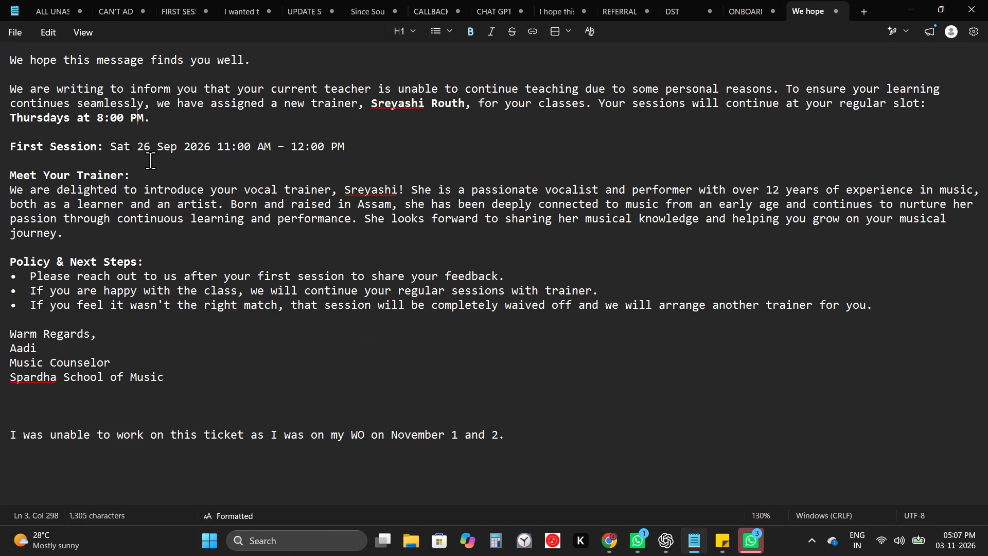
{"action": "left_click_drag", "start_coordinate": [109, 144], "coordinate": [377, 146]}
{"action": "key", "text": "ctrl+v"}
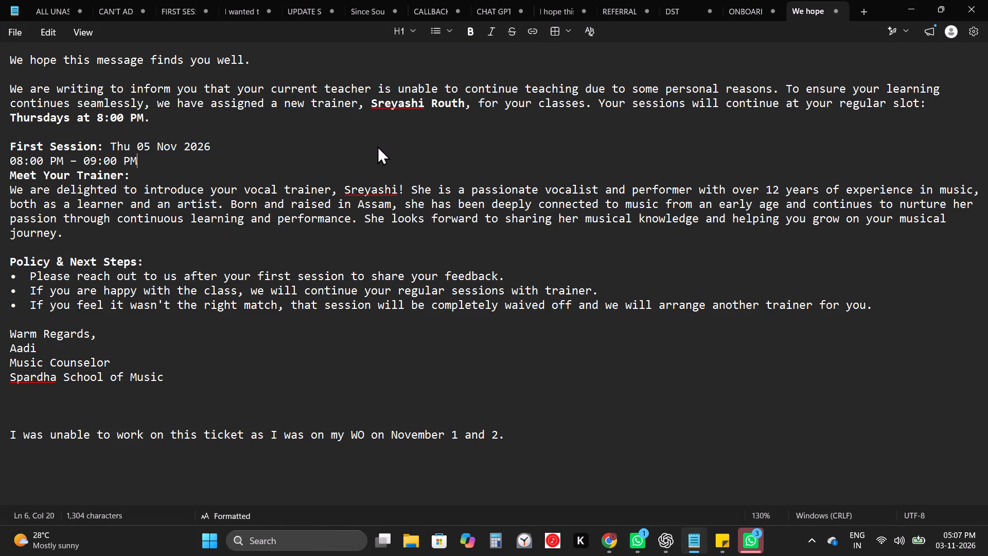
{"action": "left_click", "coordinate": [377, 146]}
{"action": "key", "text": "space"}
{"action": "key", "text": "Delete"}
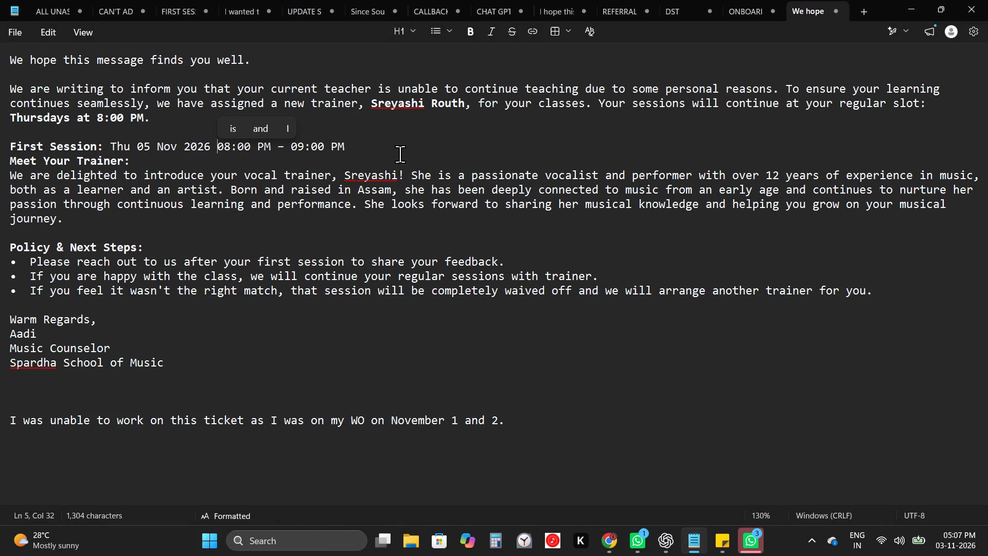
{"action": "left_click", "coordinate": [420, 149]}
{"action": "key", "text": "Return"}
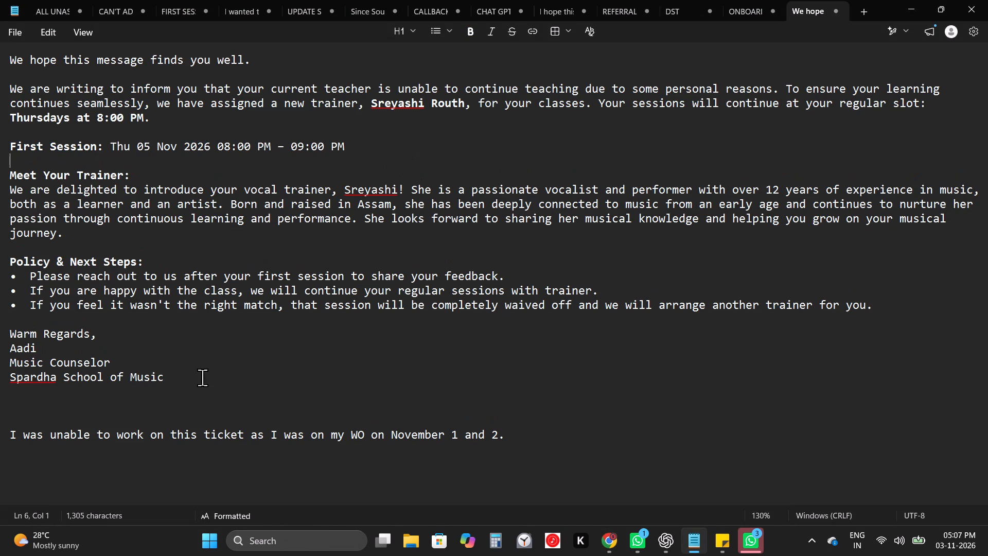
{"action": "left_click_drag", "start_coordinate": [202, 377], "coordinate": [0, 1]}
{"action": "key", "text": "ctrl+c"}
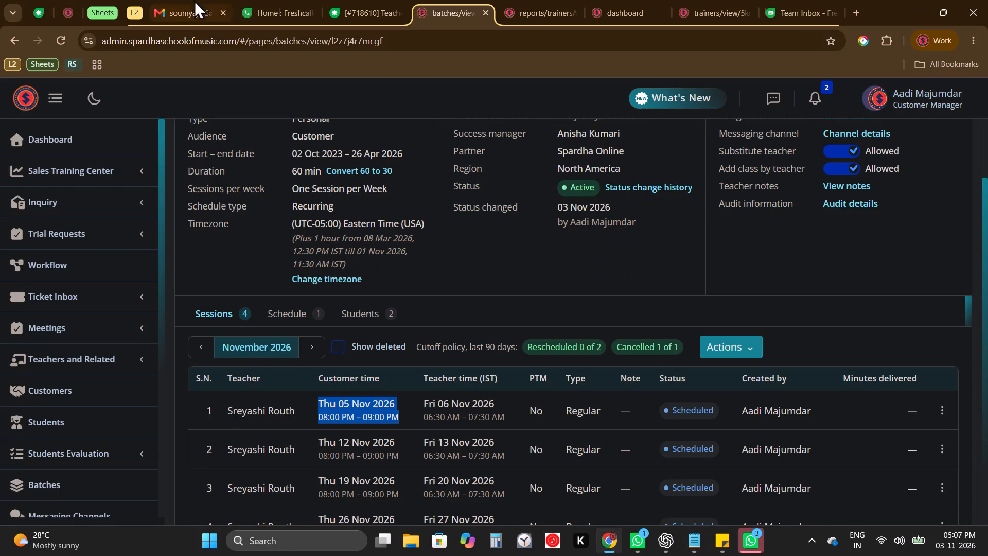
{"action": "left_click", "coordinate": [348, 0]}
{"action": "scroll", "coordinate": [191, 305], "scroll_direction": "down", "scroll_amount": 4}
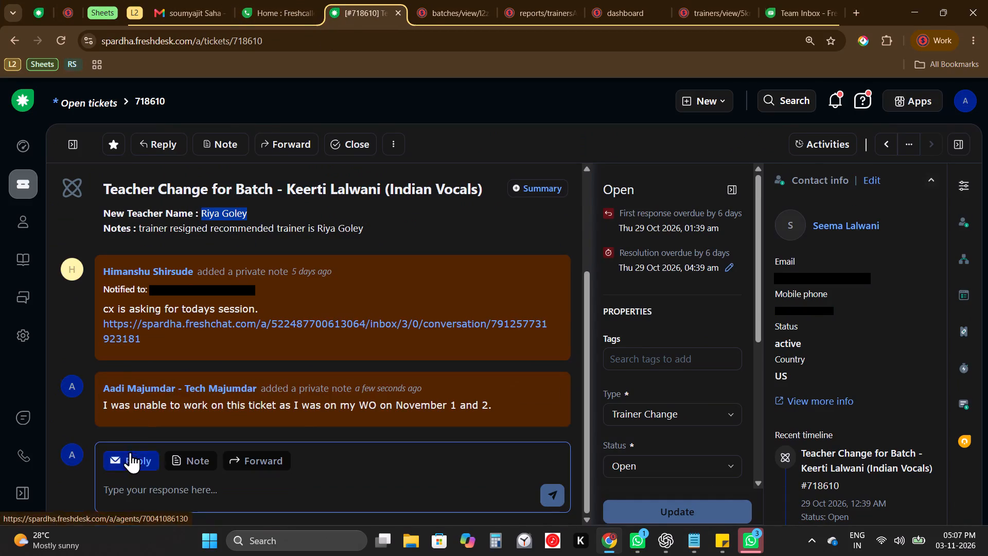
{"action": "left_click", "coordinate": [131, 458]}
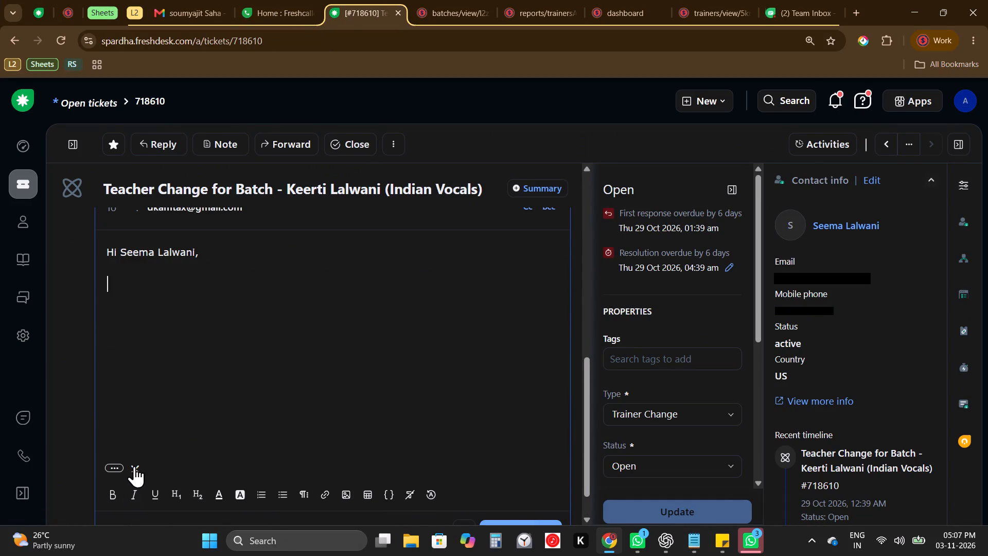
{"action": "left_click", "coordinate": [134, 466]}
{"action": "left_click", "coordinate": [169, 298]}
{"action": "key", "text": "Up"}
{"action": "key", "text": "ctrl+v"}
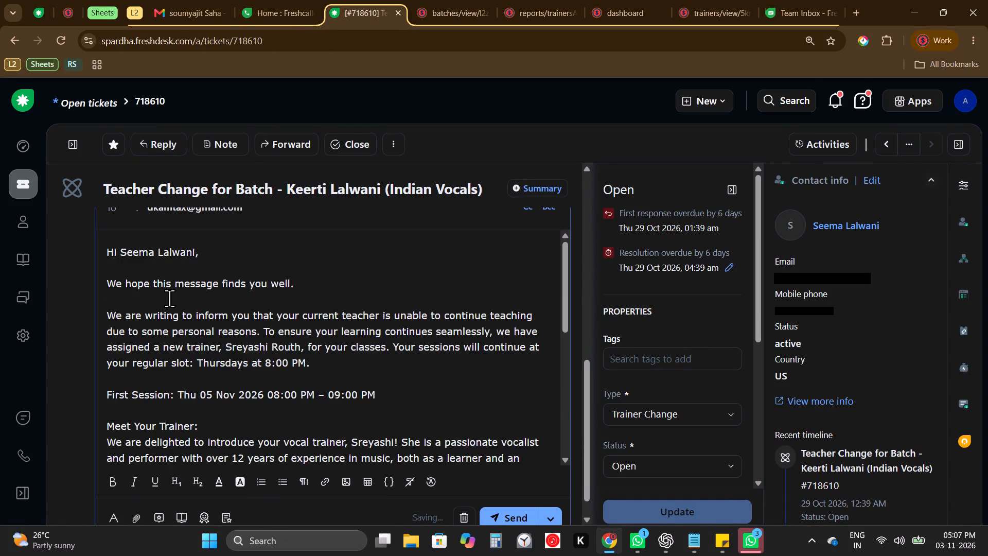
Make the "Policy & Next Steps:", "Meet Your Trainer:" and "First Session:" labels bold in the reply.
{"action": "scroll", "coordinate": [322, 296], "scroll_direction": "down", "scroll_amount": 2}
{"action": "triple_click", "coordinate": [253, 301]}
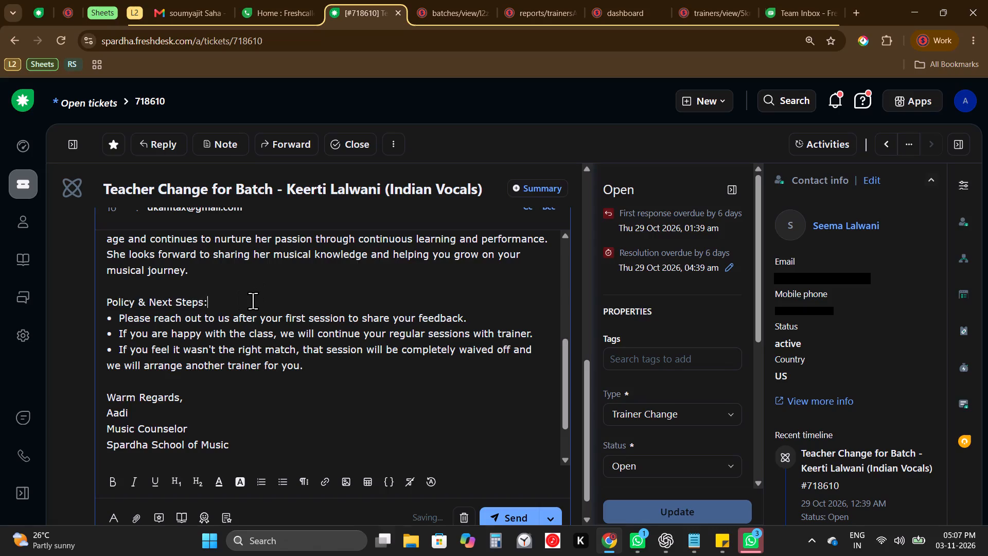
{"action": "key", "text": "ctrl+v"}
{"action": "key", "text": "ctrl+z"}
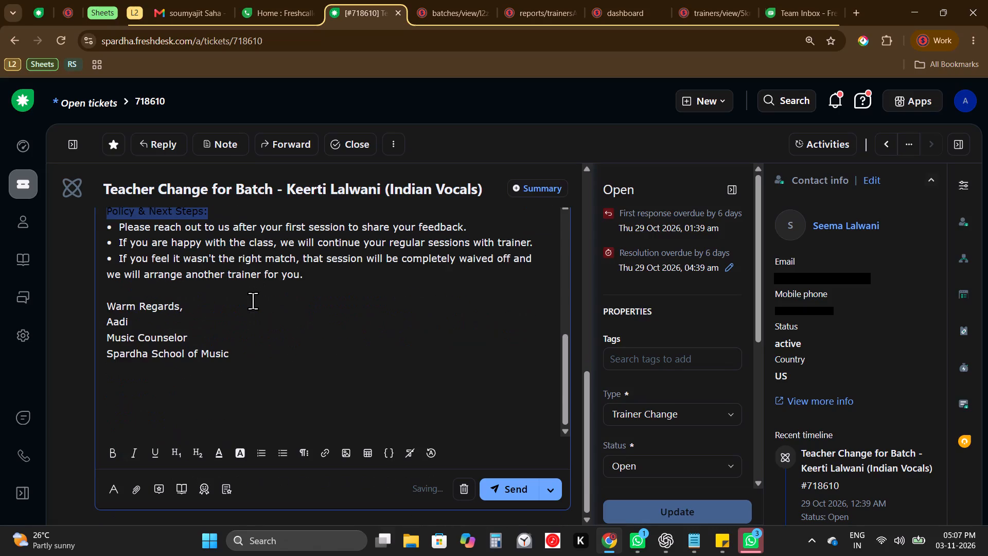
{"action": "scroll", "coordinate": [253, 304], "scroll_direction": "up", "scroll_amount": 1}
{"action": "key", "text": "ctrl+b"}
{"action": "scroll", "coordinate": [267, 312], "scroll_direction": "up", "scroll_amount": 1}
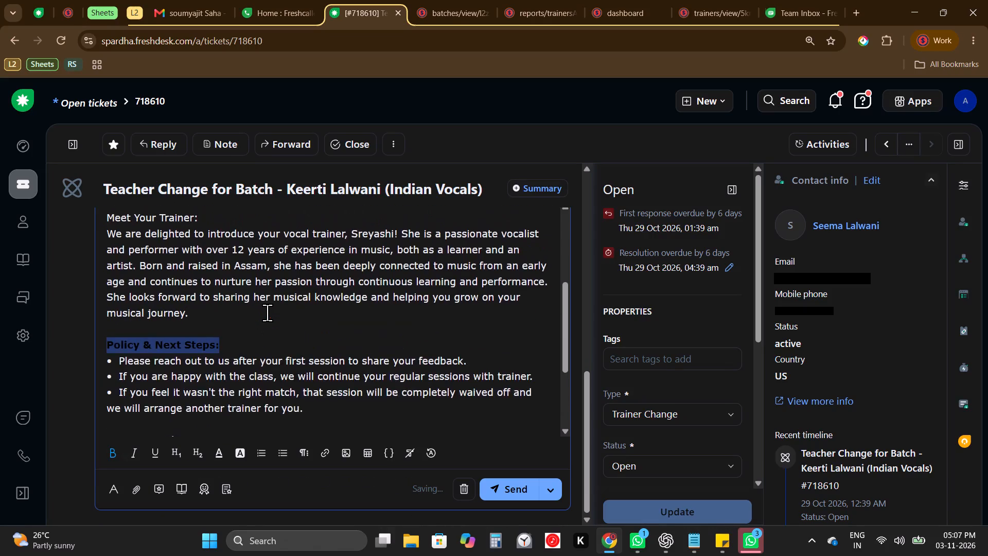
{"action": "scroll", "coordinate": [195, 287], "scroll_direction": "up", "scroll_amount": 1}
{"action": "triple_click", "coordinate": [238, 285]}
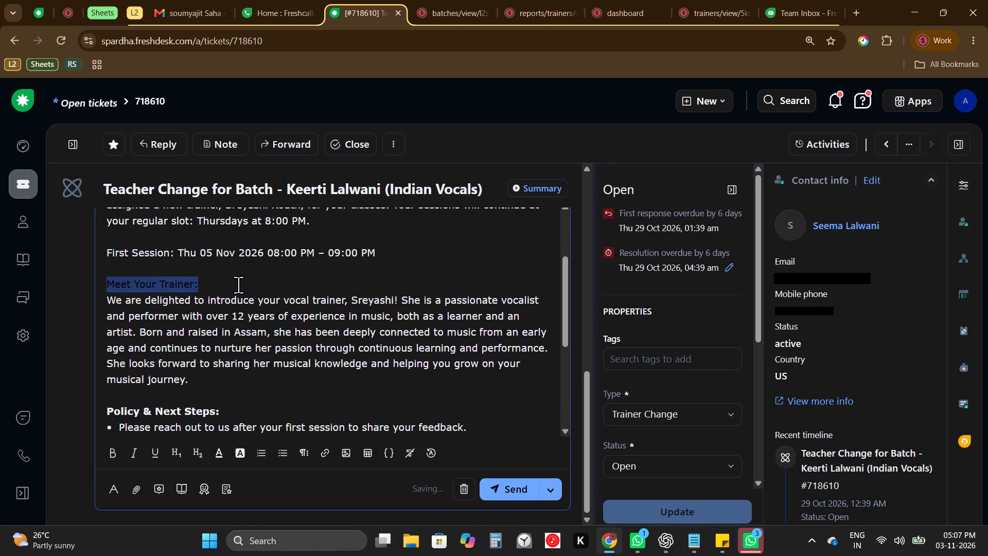
{"action": "key", "text": "ctrl+b"}
{"action": "scroll", "coordinate": [238, 285], "scroll_direction": "up", "scroll_amount": 1}
{"action": "left_click_drag", "start_coordinate": [177, 283], "coordinate": [115, 281]}
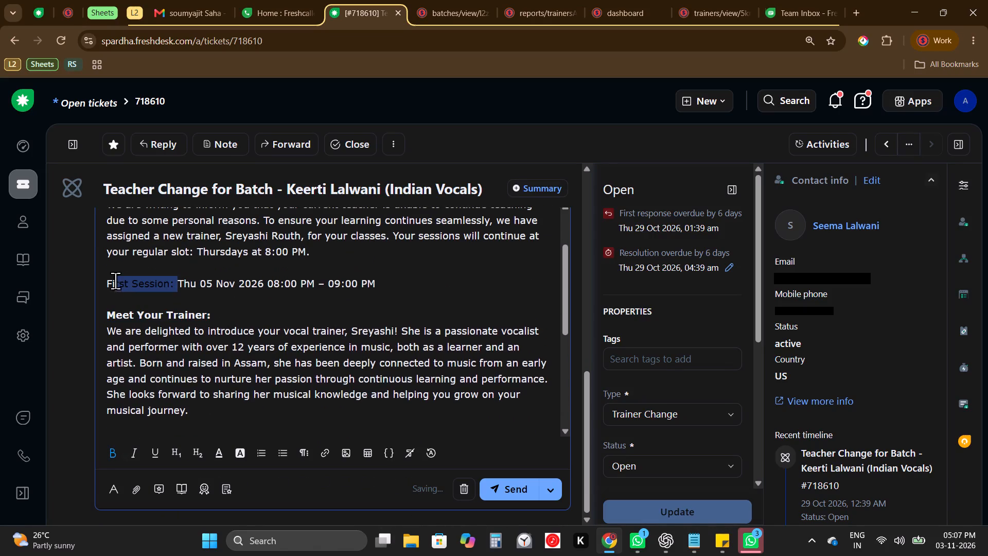
{"action": "left_click_drag", "start_coordinate": [115, 281], "coordinate": [91, 283]}
{"action": "key", "text": "ctrl+b"}
Make the new trainer's name and the slot "Thursdays at 8:00 PM" bold in the reply's opening paragraph.
{"action": "scroll", "coordinate": [236, 291], "scroll_direction": "up", "scroll_amount": 1}
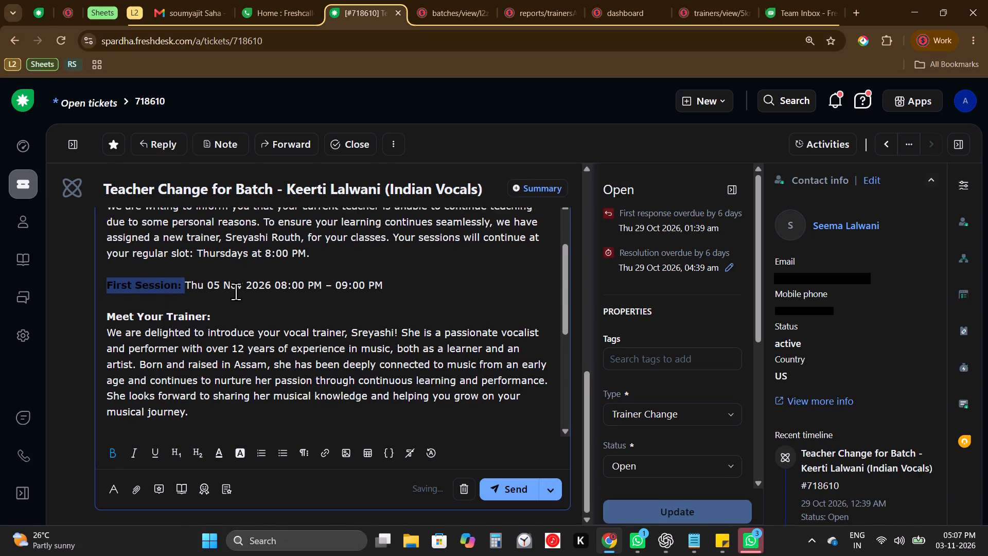
{"action": "scroll", "coordinate": [236, 291], "scroll_direction": "up", "scroll_amount": 1}
{"action": "left_click", "coordinate": [303, 281]}
{"action": "scroll", "coordinate": [303, 281], "scroll_direction": "up", "scroll_amount": 1}
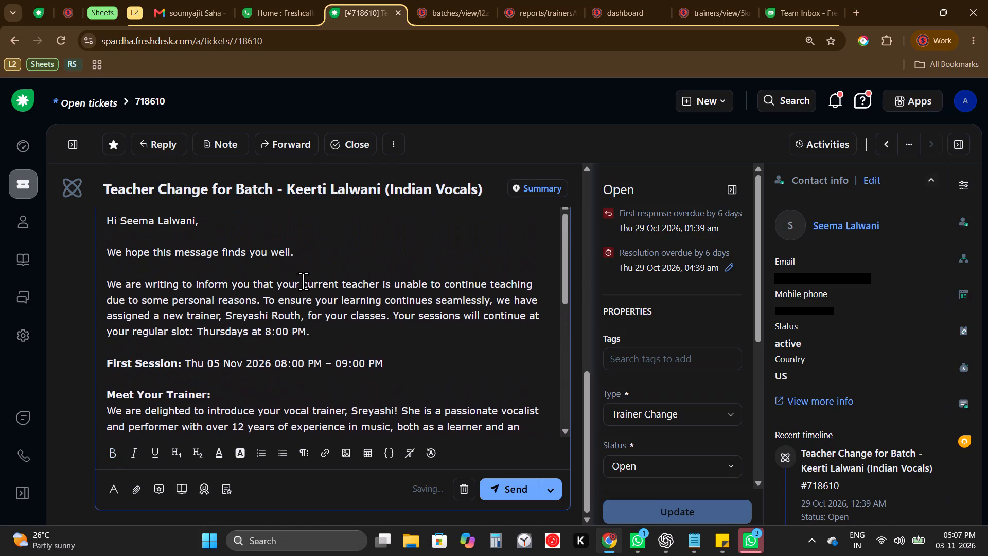
{"action": "scroll", "coordinate": [303, 281], "scroll_direction": "up", "scroll_amount": 1}
{"action": "left_click", "coordinate": [243, 320]}
{"action": "left_click_drag", "start_coordinate": [243, 320], "coordinate": [281, 320]}
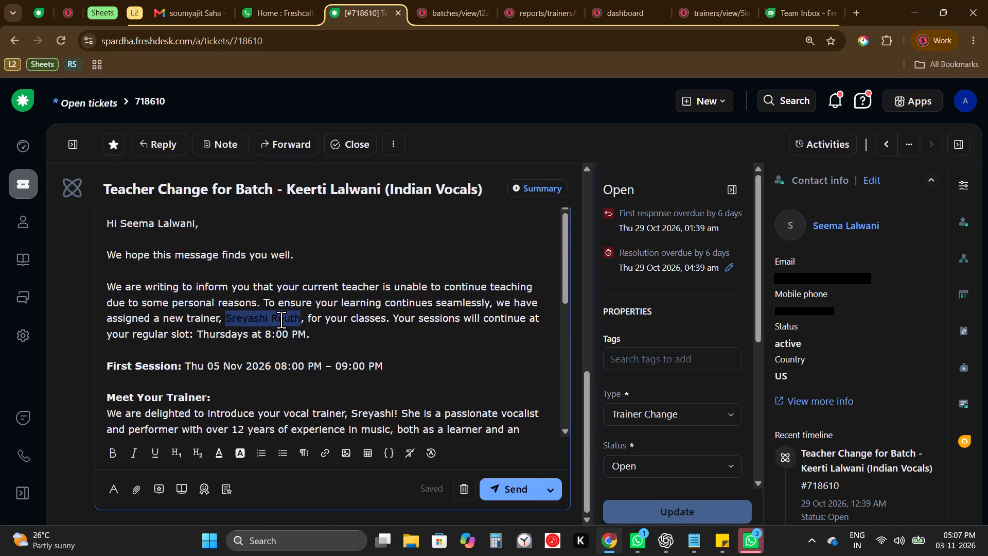
{"action": "key", "text": "ctrl+b"}
{"action": "left_click", "coordinate": [213, 335]}
{"action": "left_click_drag", "start_coordinate": [213, 335], "coordinate": [258, 334]}
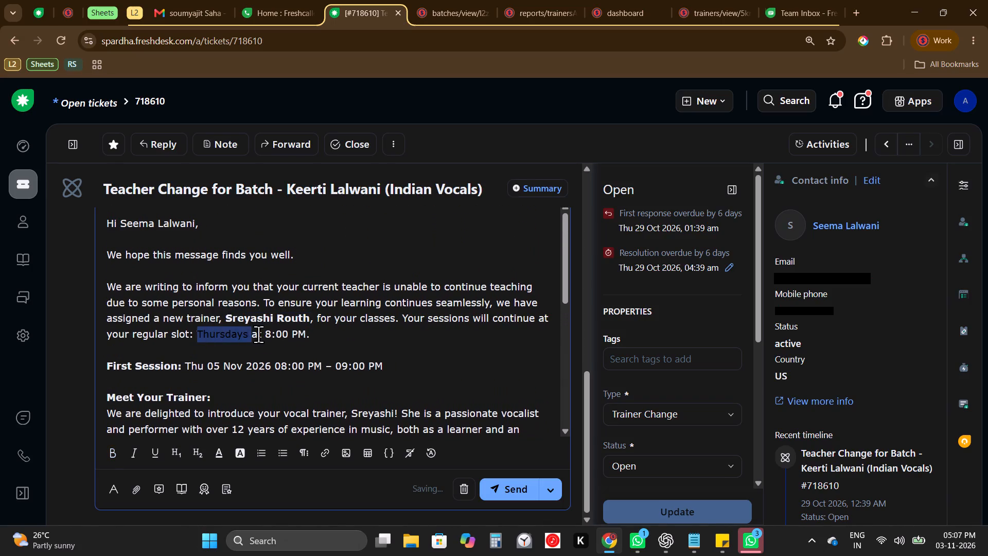
{"action": "left_click_drag", "start_coordinate": [258, 334], "coordinate": [303, 334]}
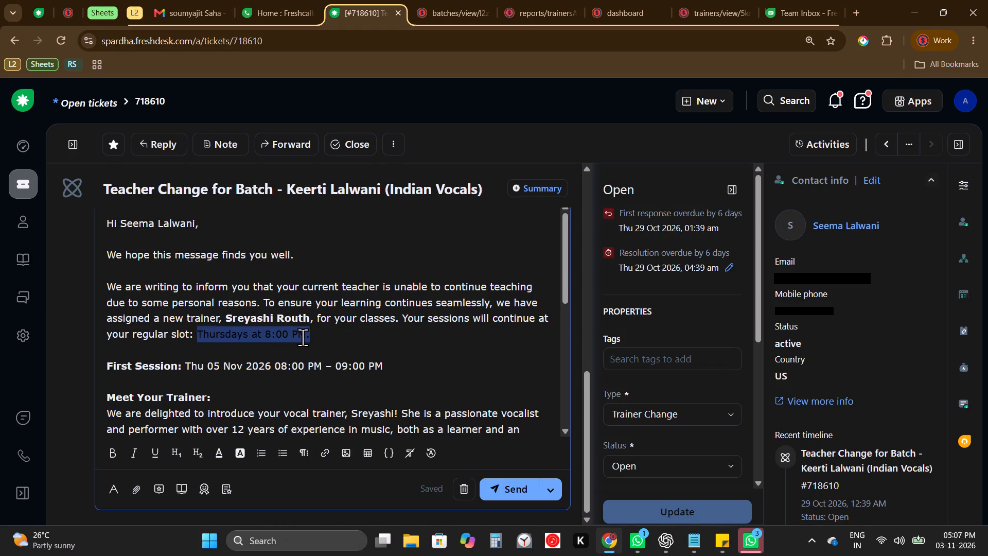
{"action": "left_click", "coordinate": [303, 337]}
{"action": "left_click_drag", "start_coordinate": [303, 337], "coordinate": [219, 336]}
{"action": "left_click", "coordinate": [219, 336]}
{"action": "left_click_drag", "start_coordinate": [219, 336], "coordinate": [300, 334]}
{"action": "key", "text": "ctrl+b"}
{"action": "left_click", "coordinate": [447, 341]}
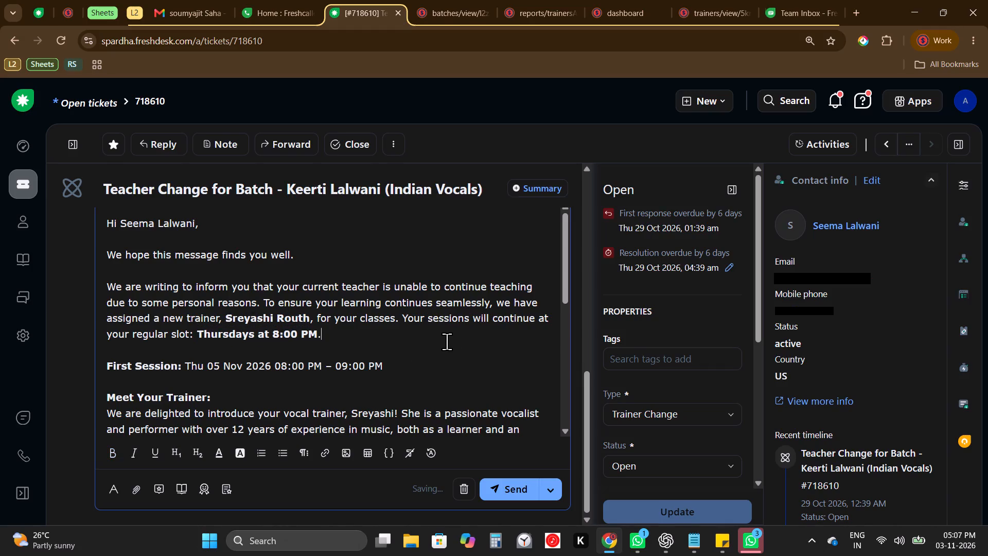
Look over the formatted reply and send it to the customer.
{"action": "scroll", "coordinate": [447, 341], "scroll_direction": "up", "scroll_amount": 6}
{"action": "scroll", "coordinate": [447, 341], "scroll_direction": "down", "scroll_amount": 5}
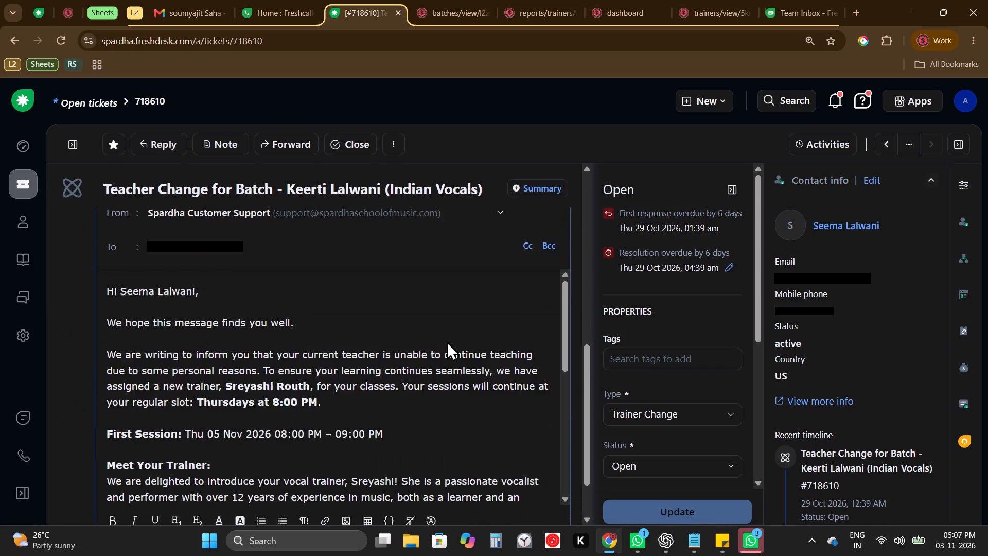
{"action": "scroll", "coordinate": [447, 341], "scroll_direction": "down", "scroll_amount": 3}
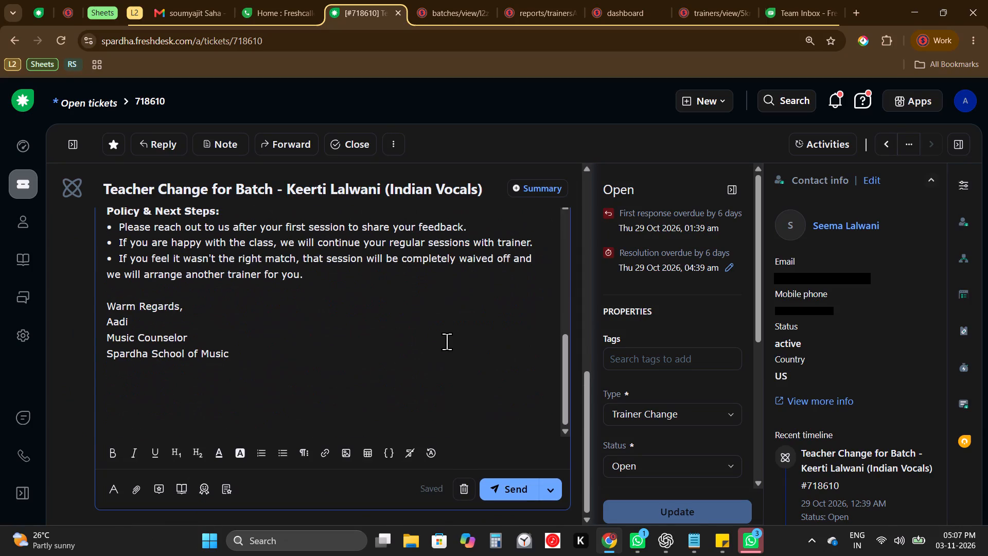
{"action": "left_click", "coordinate": [527, 495]}
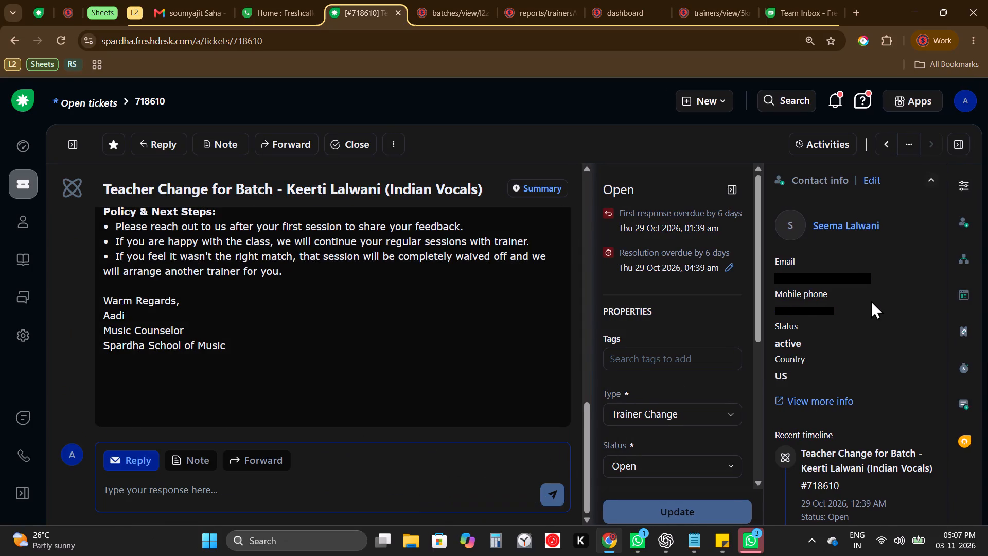
Copy the customer's mobile number from the ticket's contact information.
{"action": "triple_click", "coordinate": [867, 308]}
{"action": "key", "text": "ctrl+c"}
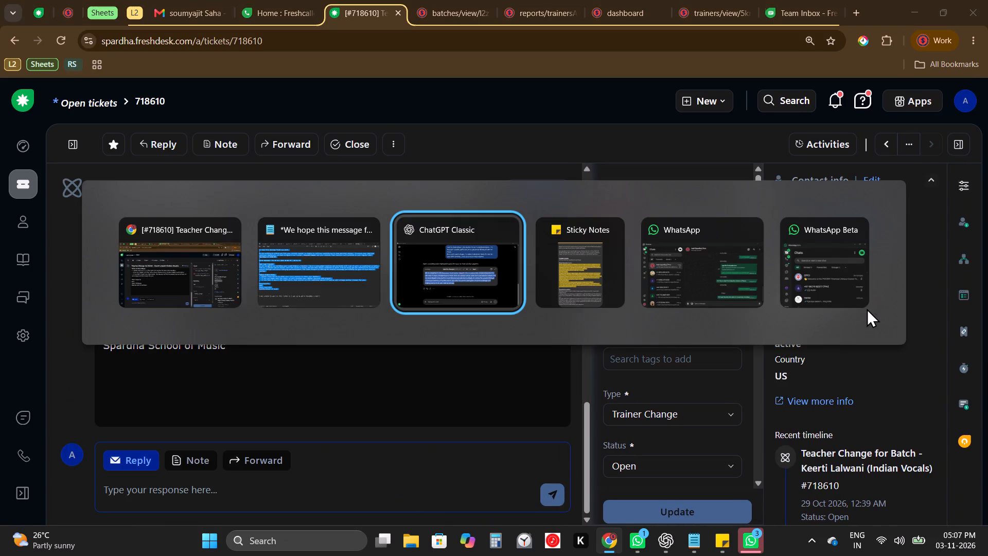
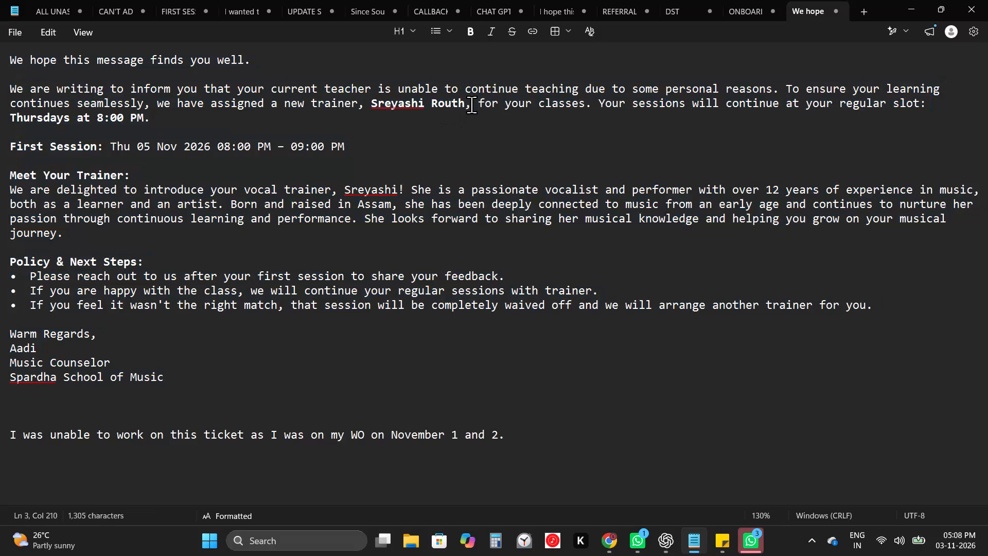
Select the teacher-change message in the notes, from "We are writing to inform you" through the last "Policy & Next Steps:" bullet.
{"action": "left_click_drag", "start_coordinate": [471, 105], "coordinate": [364, 312]}
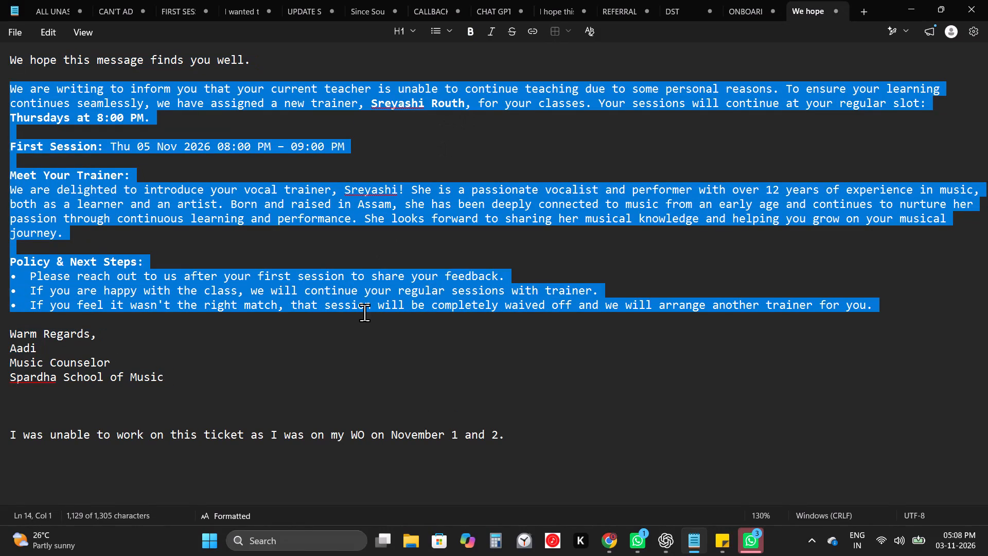
Extend the teacher-change message selection through the blank line after the last "Policy & Next Steps:" bullet.
{"action": "left_click_drag", "start_coordinate": [364, 312], "coordinate": [364, 314]}
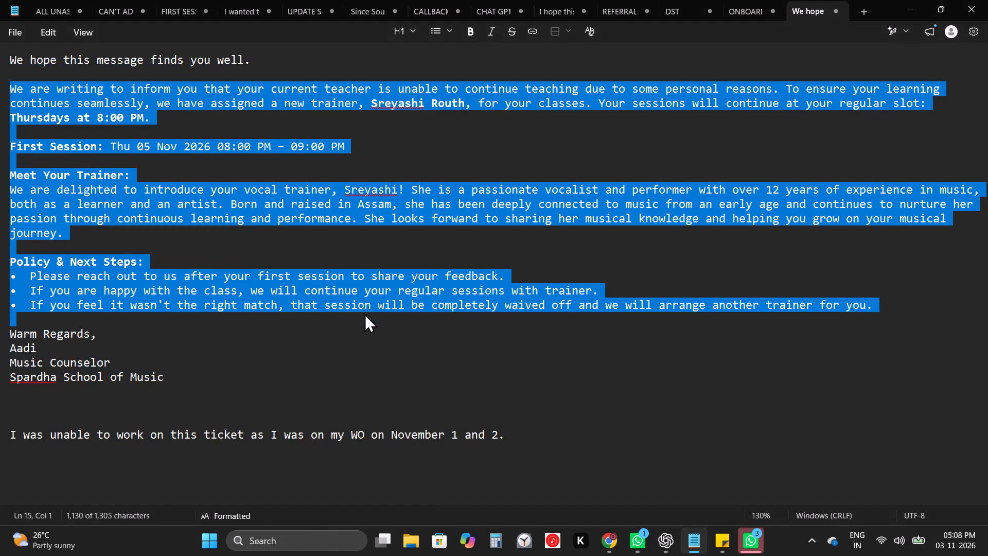
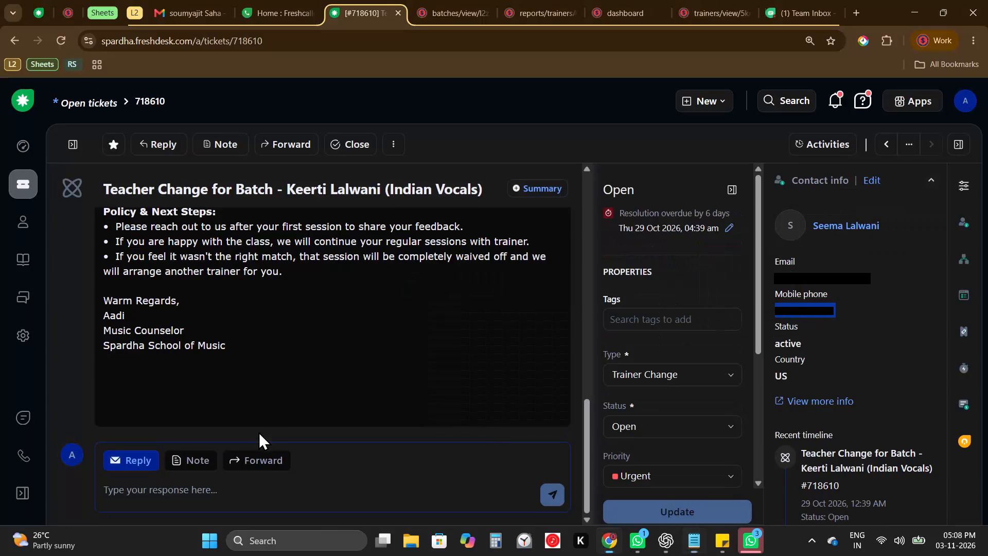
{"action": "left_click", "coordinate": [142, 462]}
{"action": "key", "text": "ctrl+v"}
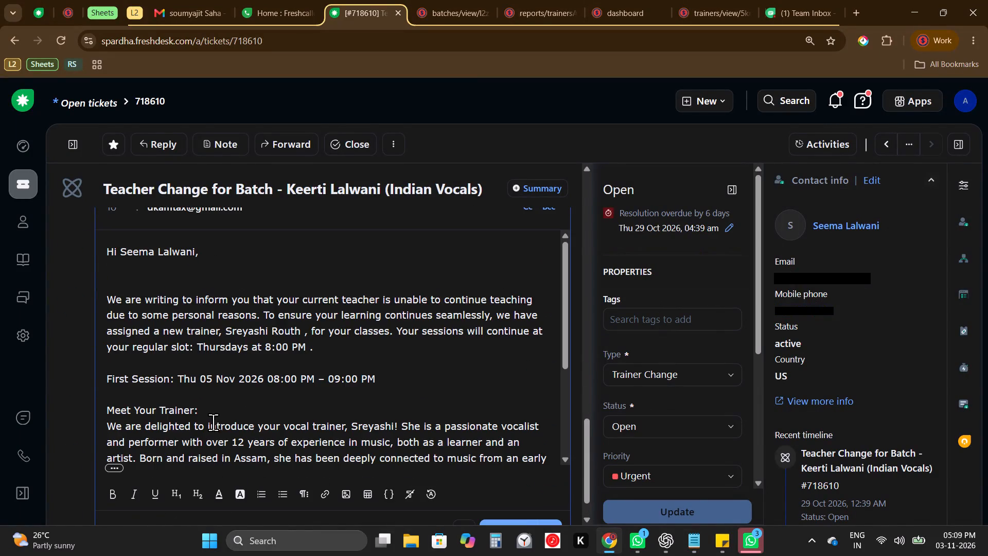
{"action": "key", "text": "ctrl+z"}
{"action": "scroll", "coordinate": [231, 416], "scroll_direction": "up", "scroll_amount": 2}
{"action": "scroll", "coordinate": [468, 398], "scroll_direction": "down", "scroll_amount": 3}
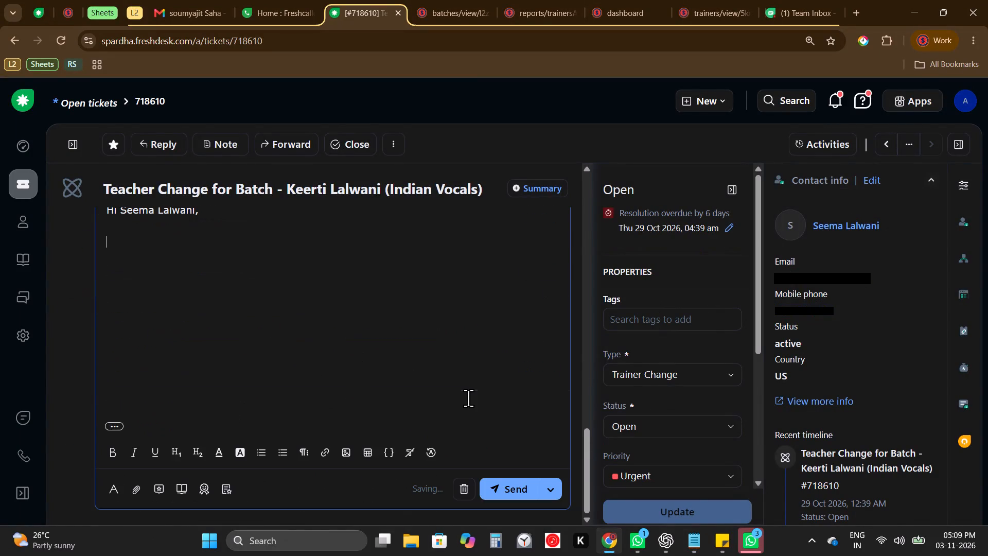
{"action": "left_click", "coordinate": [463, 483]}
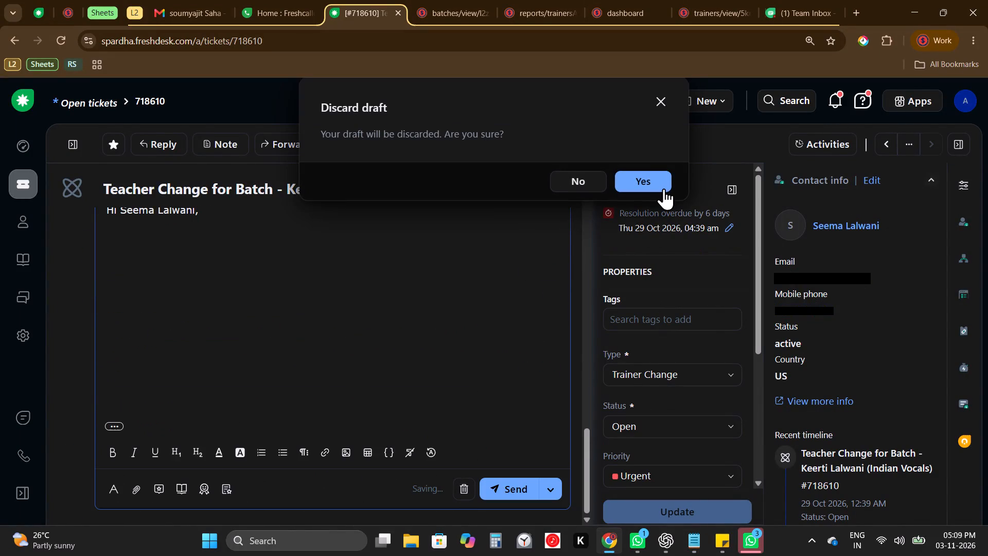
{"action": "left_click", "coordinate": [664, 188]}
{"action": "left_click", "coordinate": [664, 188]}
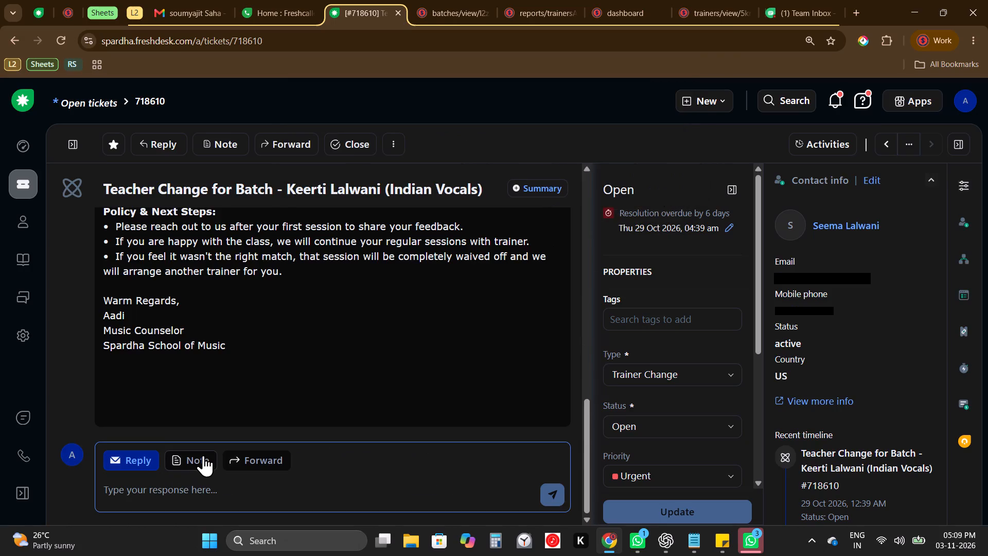
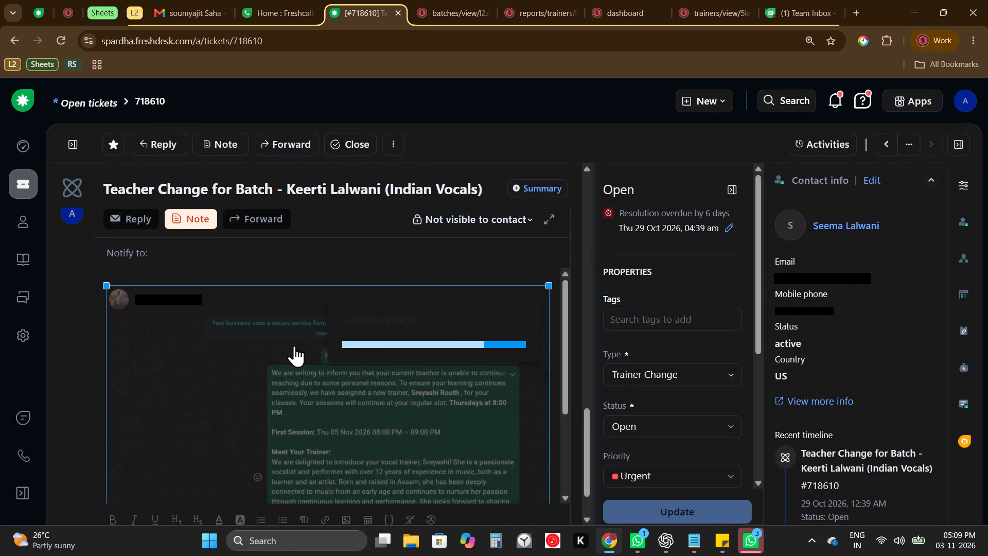
Switch to Sticky Notes to bring up the saved trainer-change message templates.
{"action": "left_click", "coordinate": [730, 540]}
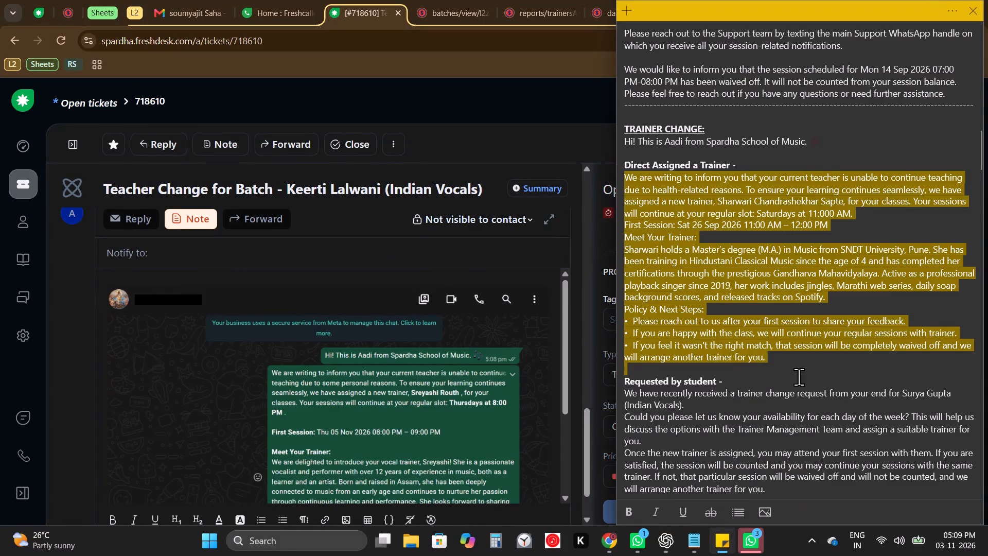
{"action": "scroll", "coordinate": [799, 377], "scroll_direction": "down", "scroll_amount": 4}
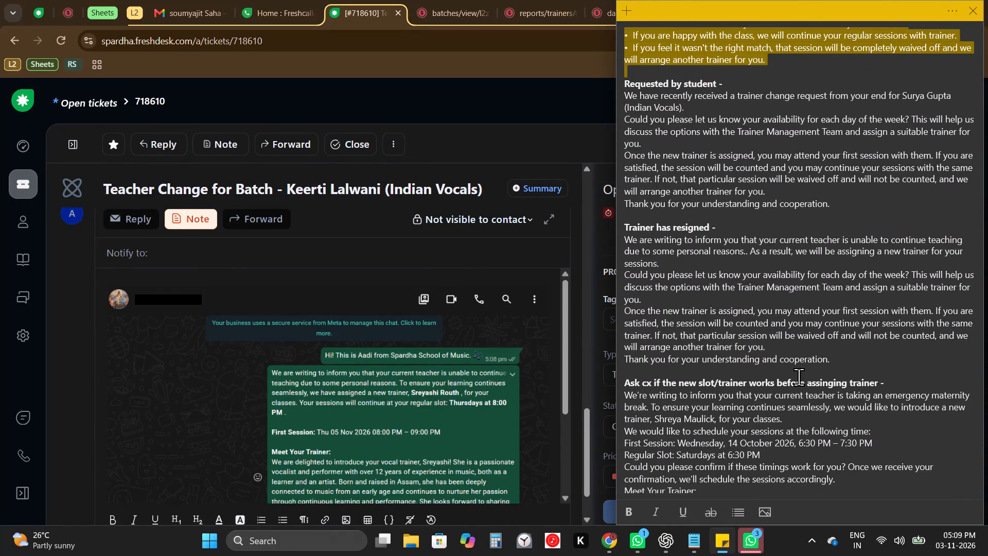
{"action": "scroll", "coordinate": [799, 377], "scroll_direction": "down", "scroll_amount": 5}
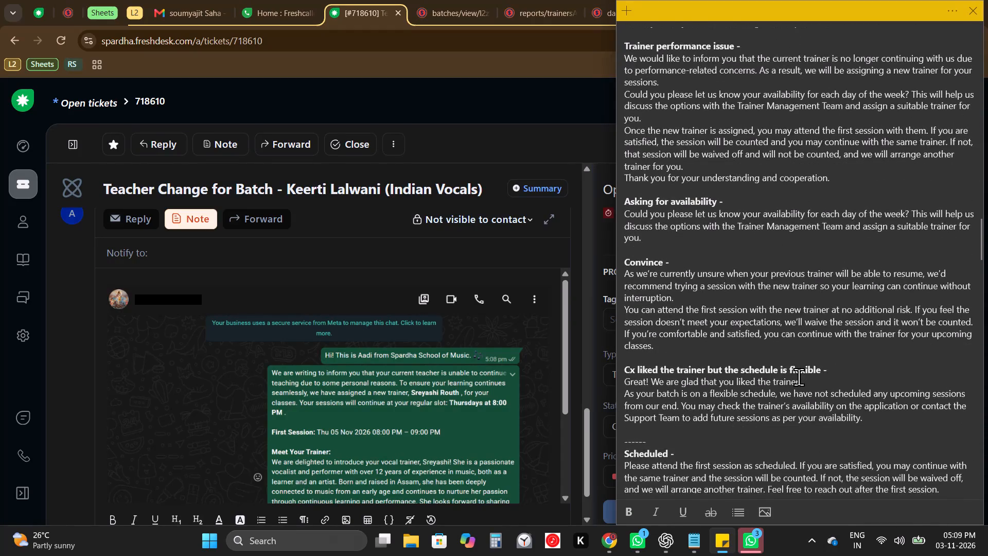
{"action": "scroll", "coordinate": [799, 377], "scroll_direction": "down", "scroll_amount": 2}
{"action": "double_click", "coordinate": [798, 376]}
{"action": "left_click_drag", "start_coordinate": [798, 376], "coordinate": [782, 399]}
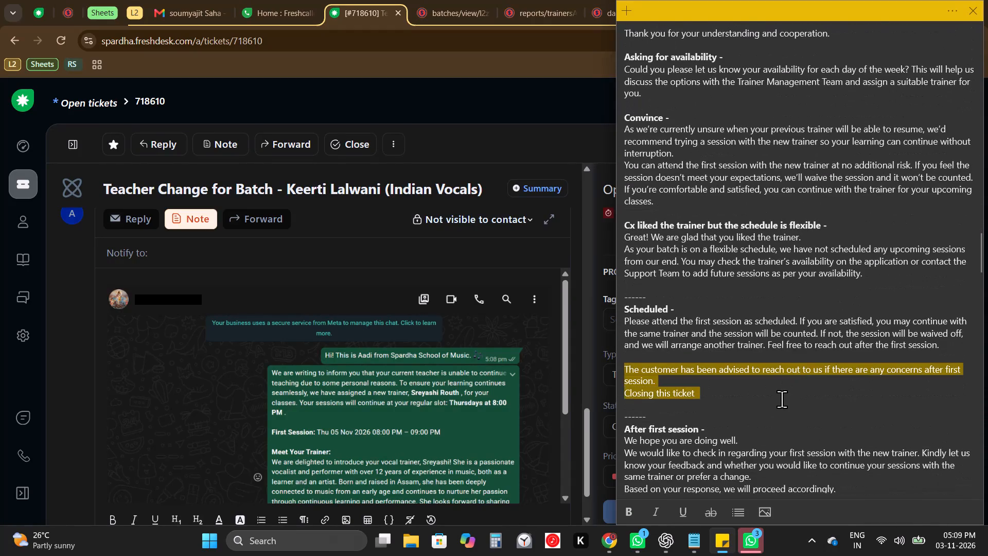
{"action": "left_click_drag", "start_coordinate": [782, 399], "coordinate": [782, 399]}
{"action": "key", "text": "ctrl+c"}
{"action": "scroll", "coordinate": [456, 423], "scroll_direction": "up", "scroll_amount": 1}
{"action": "left_click", "coordinate": [471, 403]}
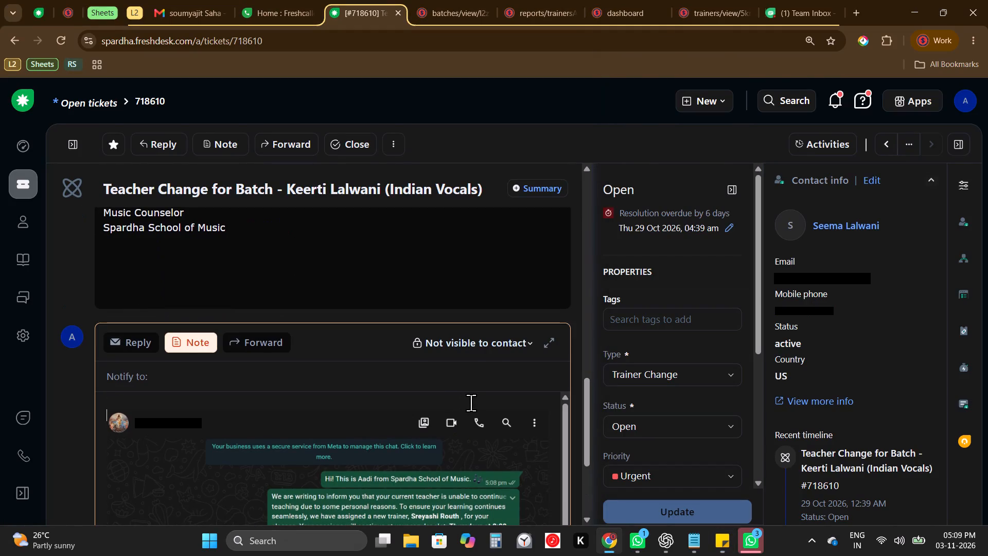
{"action": "key", "text": "ctrl+v"}
Capture the batch's November 2026 session table and paste it below "Closing this ticket" in the draft note.
{"action": "left_click", "coordinate": [432, 0]}
{"action": "scroll", "coordinate": [505, 262], "scroll_direction": "down", "scroll_amount": 4}
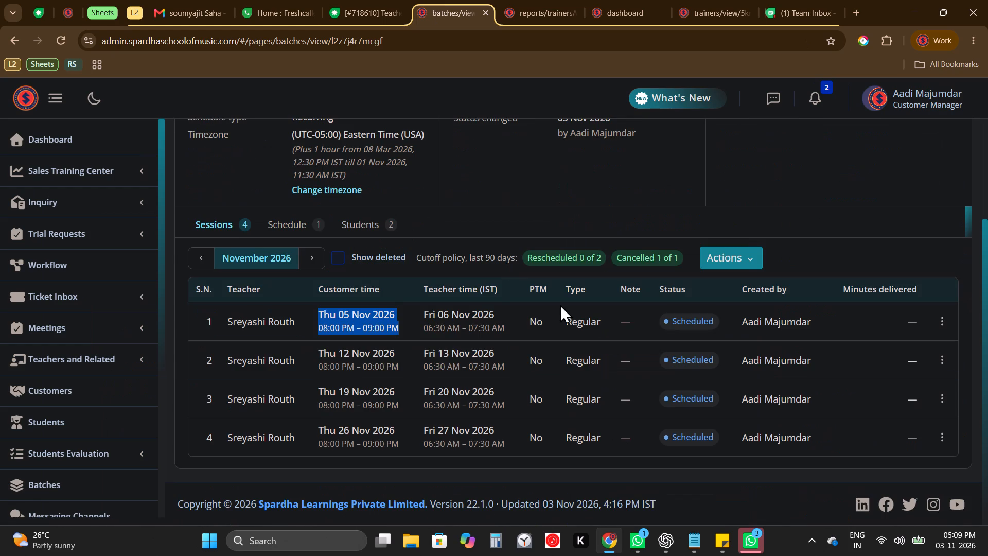
{"action": "left_click", "coordinate": [560, 304]}
{"action": "key", "text": "Print"}
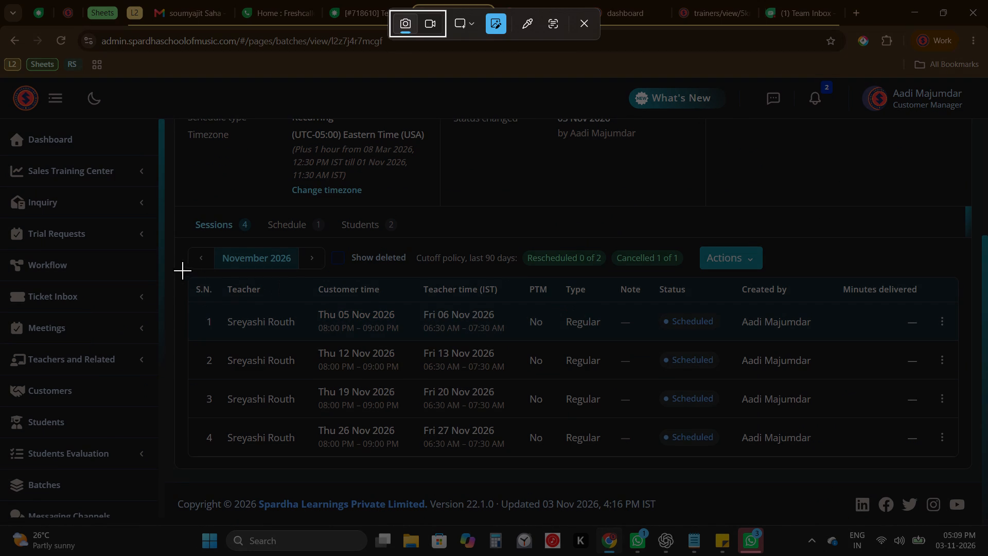
{"action": "left_click_drag", "start_coordinate": [182, 270], "coordinate": [838, 466]}
{"action": "key", "text": "ctrl+c"}
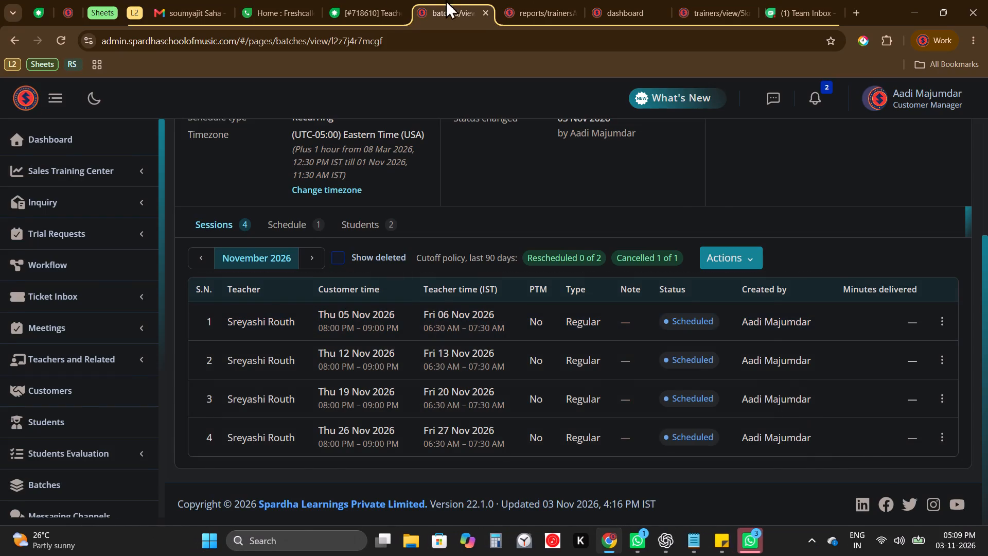
{"action": "left_click", "coordinate": [384, 0]}
{"action": "key", "text": "Return"}
{"action": "key", "text": "Up"}
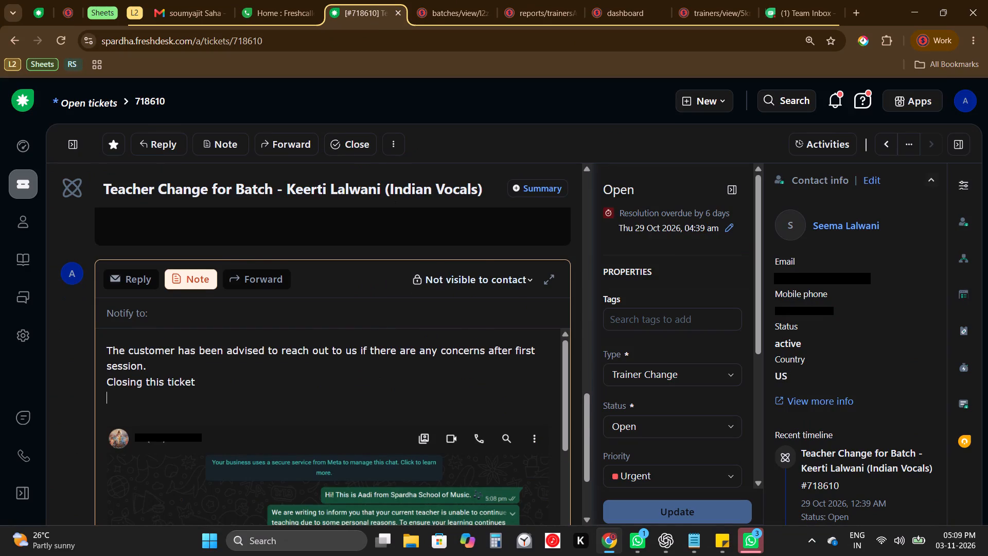
{"action": "key", "text": "ctrl+v"}
Copy ticket number 718610 to the end of the CLOSE list in the notes.
{"action": "double_click", "coordinate": [162, 106]}
{"action": "key", "text": "ctrl+c"}
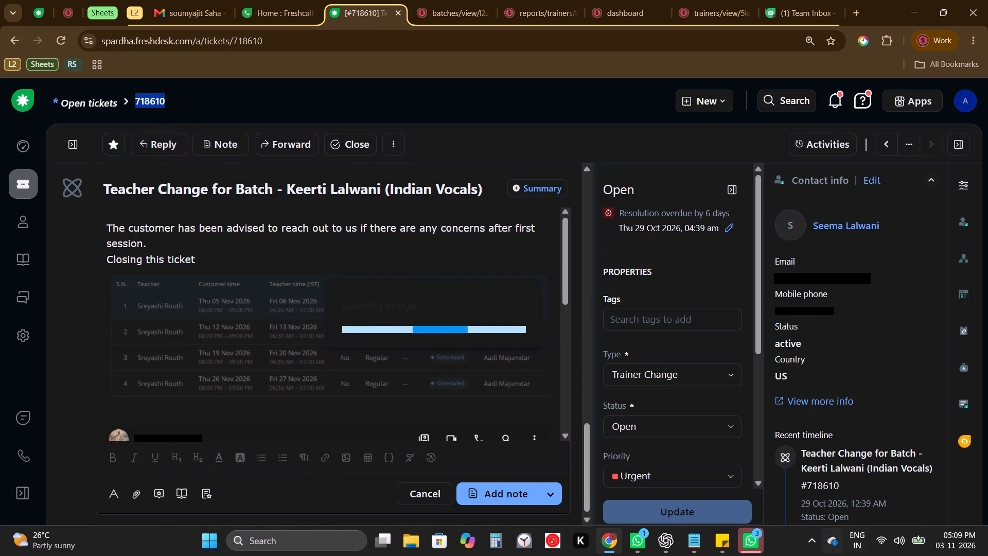
{"action": "left_click", "coordinate": [716, 541]}
{"action": "scroll", "coordinate": [747, 397], "scroll_direction": "down", "scroll_amount": 7}
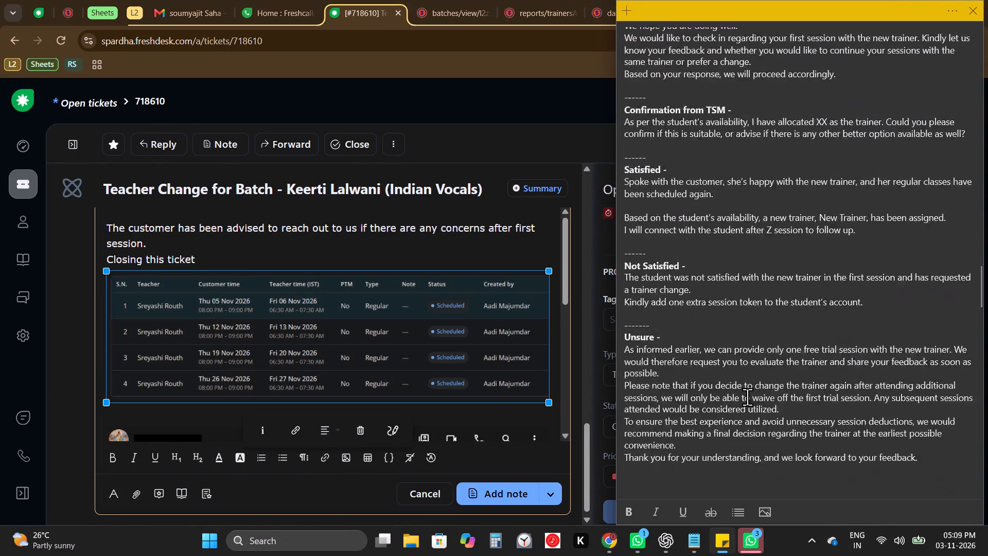
{"action": "scroll", "coordinate": [747, 397], "scroll_direction": "down", "scroll_amount": 8}
{"action": "left_click", "coordinate": [871, 364]}
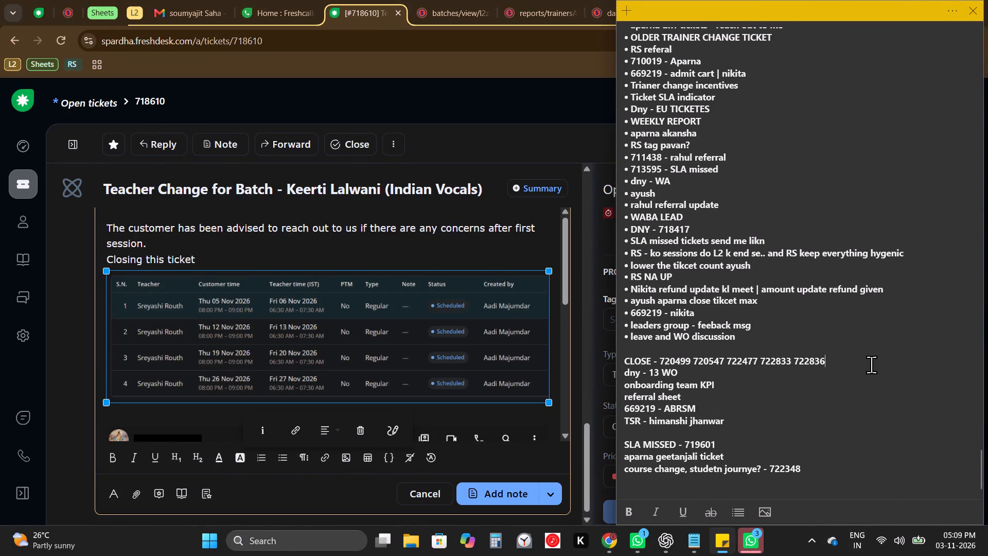
{"action": "key", "text": "space"}
{"action": "key", "text": "ctrl+v"}
{"action": "left_click", "coordinate": [522, 499]}
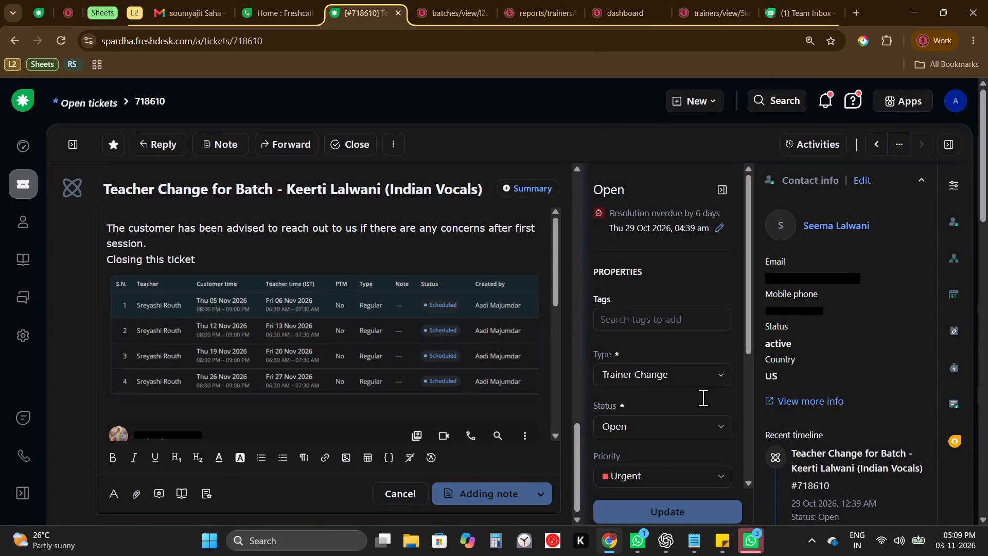
{"action": "left_click_drag", "start_coordinate": [691, 427], "coordinate": [728, 383]}
{"action": "left_click", "coordinate": [728, 383]}
{"action": "left_click", "coordinate": [715, 386]}
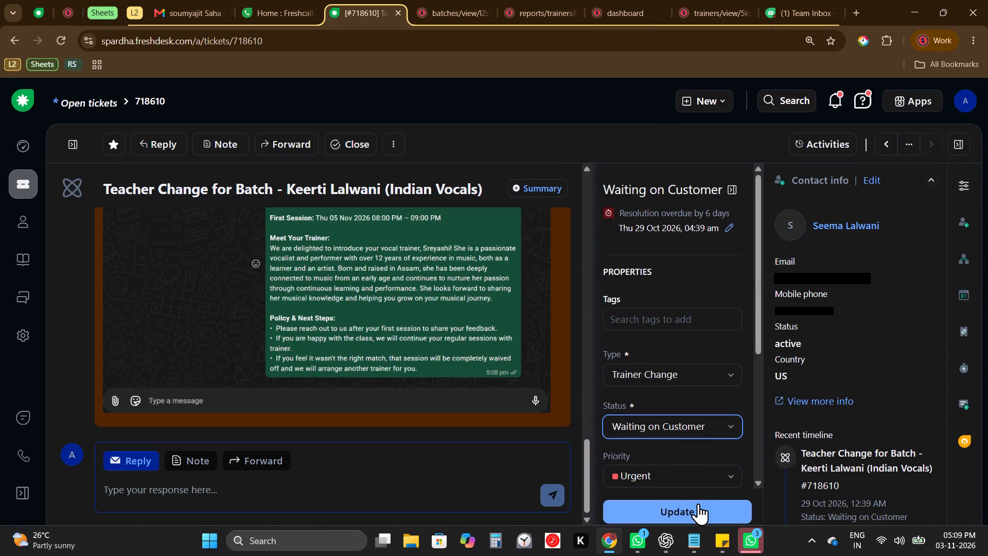
{"action": "left_click", "coordinate": [699, 508]}
{"action": "left_click", "coordinate": [888, 146]}
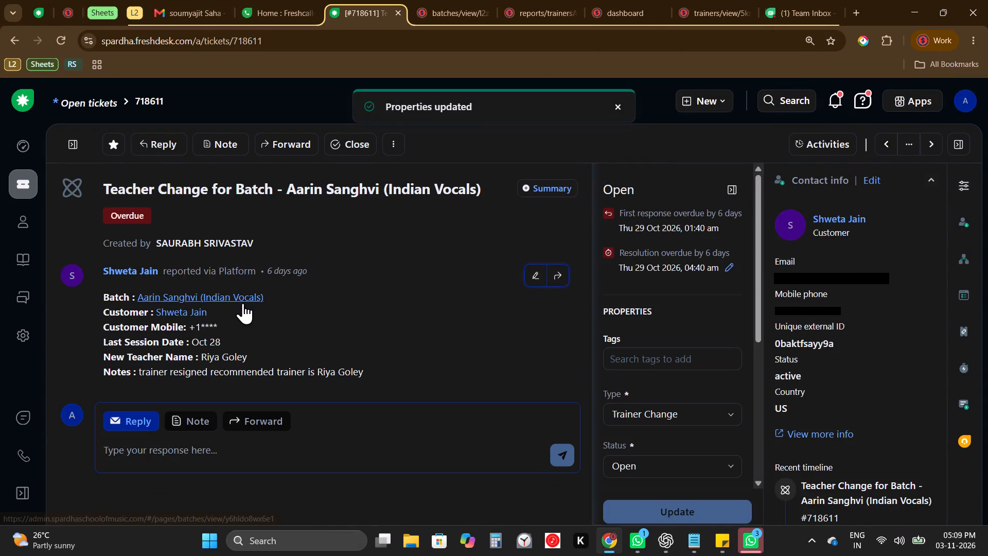
{"action": "left_click", "coordinate": [243, 303]}
{"action": "left_click", "coordinate": [528, 12]}
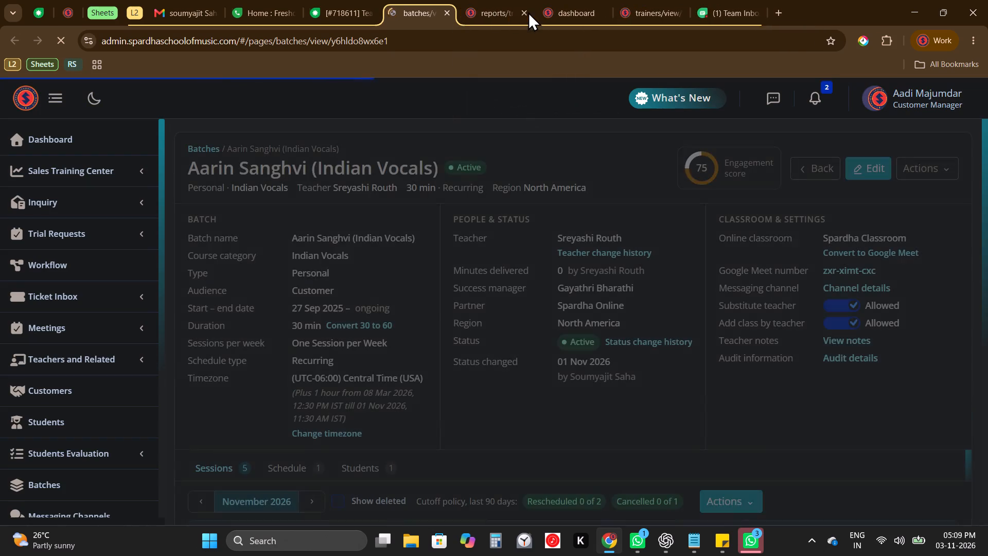
{"action": "scroll", "coordinate": [510, 401], "scroll_direction": "down", "scroll_amount": 5}
{"action": "scroll", "coordinate": [510, 401], "scroll_direction": "up", "scroll_amount": 1}
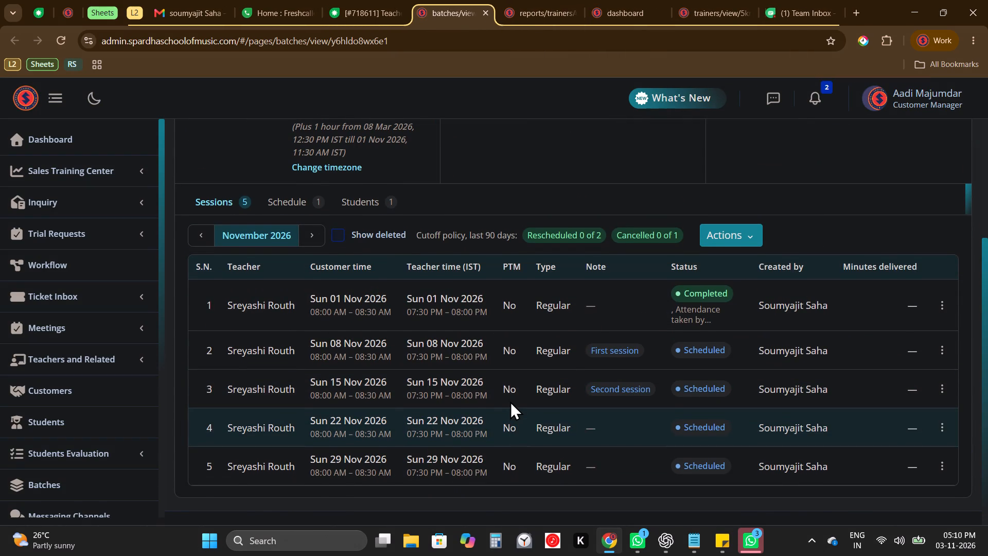
{"action": "left_click", "coordinate": [329, 0]}
{"action": "left_click", "coordinate": [855, 211]}
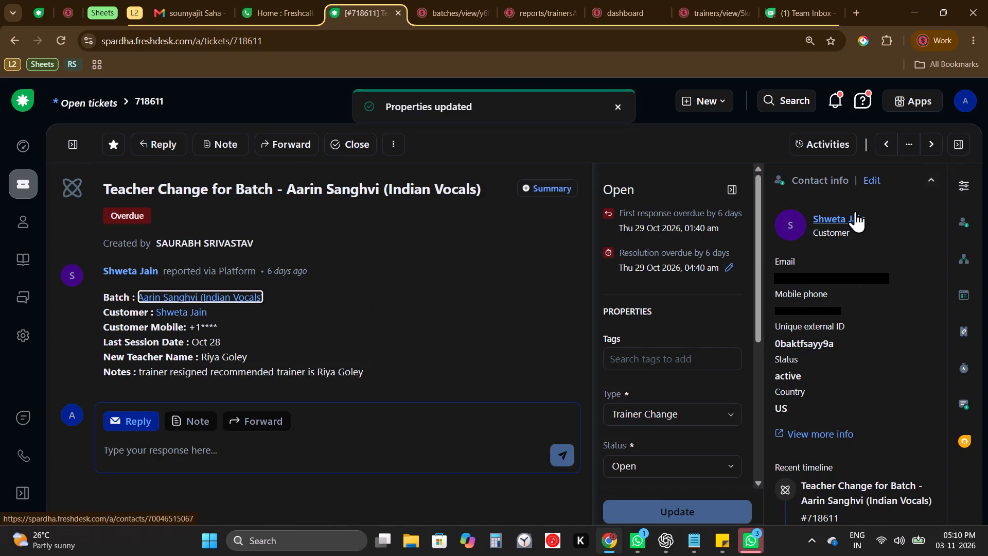
{"action": "scroll", "coordinate": [380, 443], "scroll_direction": "down", "scroll_amount": 1}
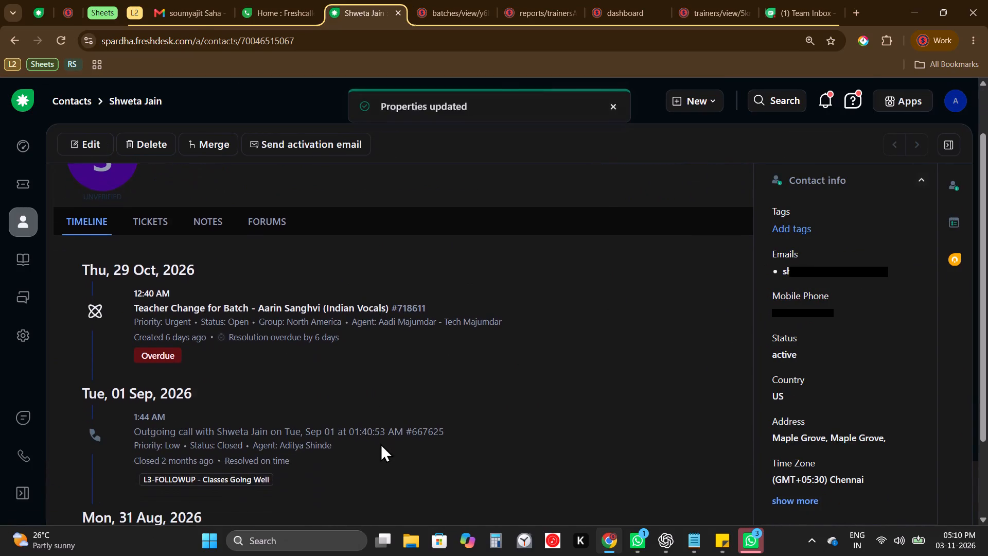
{"action": "scroll", "coordinate": [385, 425], "scroll_direction": "down", "scroll_amount": 2}
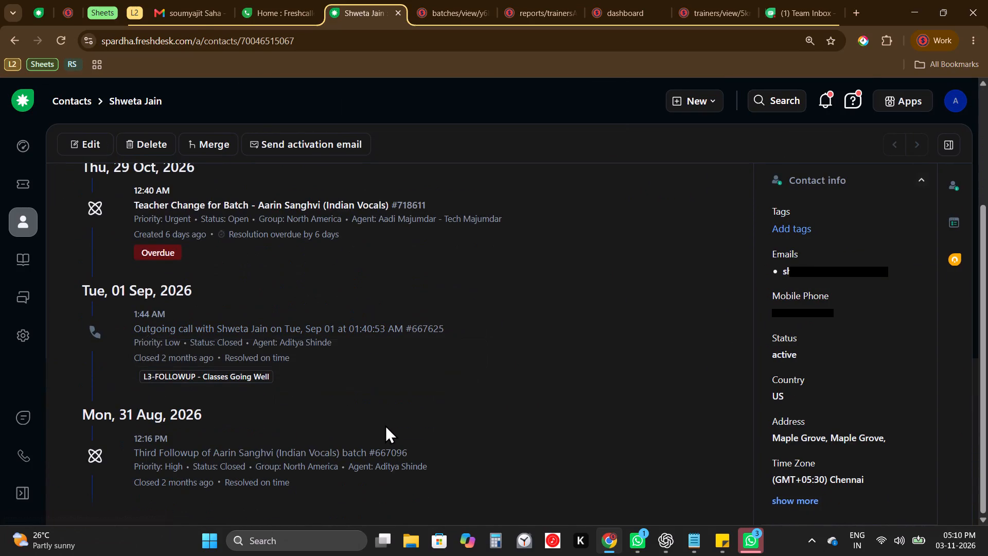
{"action": "scroll", "coordinate": [385, 425], "scroll_direction": "right", "scroll_amount": 4}
Capture and copy the full November 2026 session table of ticket 718611's Indian Vocals batch.
{"action": "left_click", "coordinate": [458, 0]}
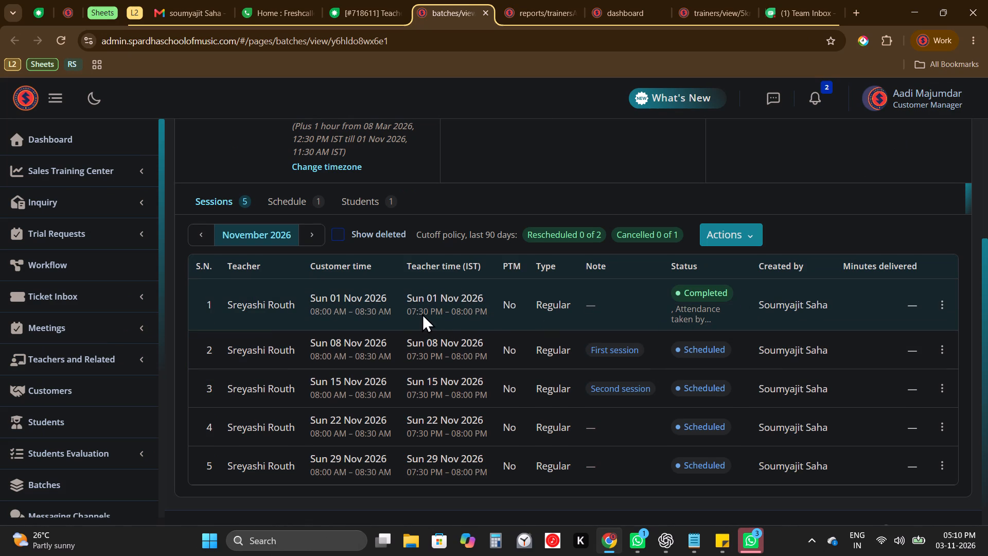
{"action": "key", "text": "Print"}
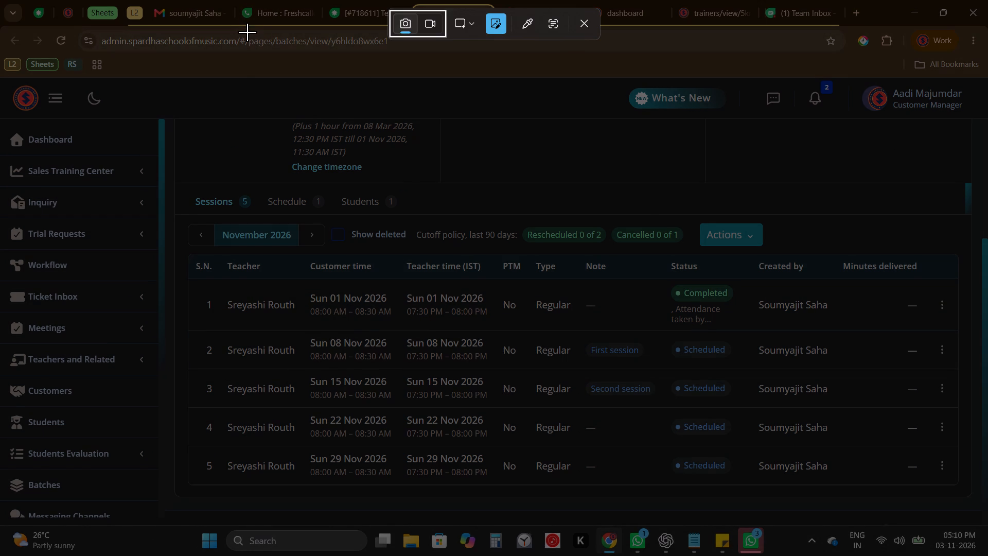
{"action": "left_click_drag", "start_coordinate": [189, 255], "coordinate": [906, 470]}
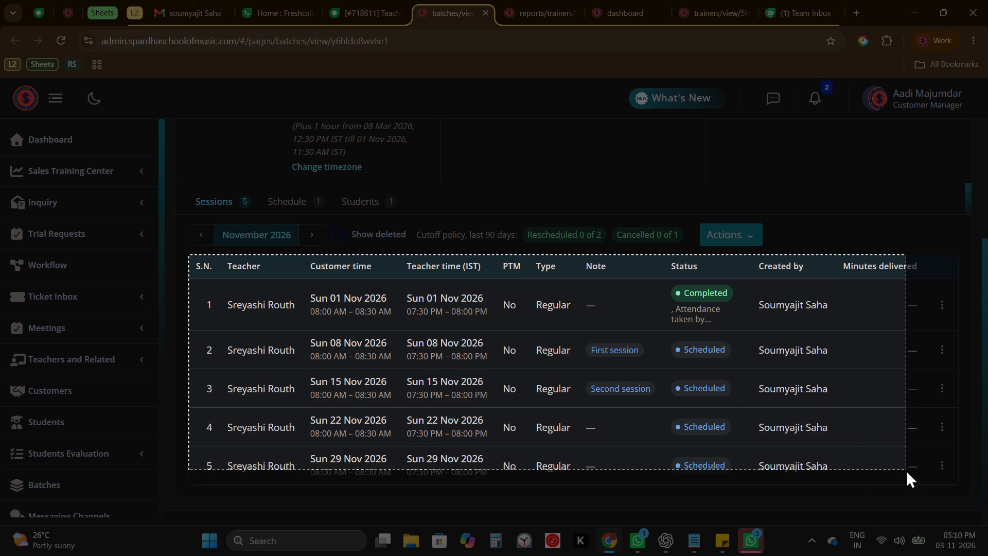
{"action": "left_click_drag", "start_coordinate": [906, 470], "coordinate": [965, 480]}
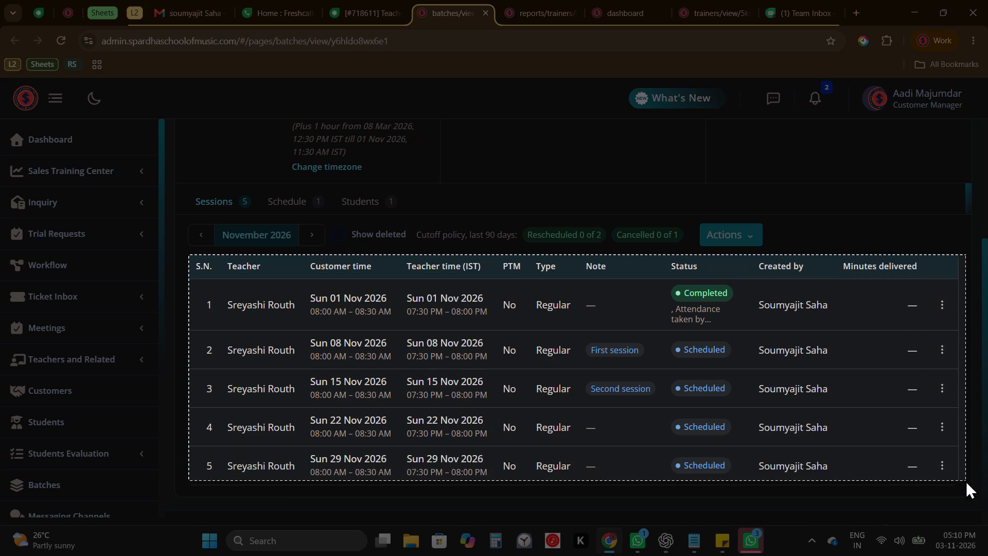
{"action": "left_click_drag", "start_coordinate": [965, 480], "coordinate": [959, 483]}
{"action": "key", "text": "ctrl+c"}
{"action": "left_click", "coordinate": [354, 1]}
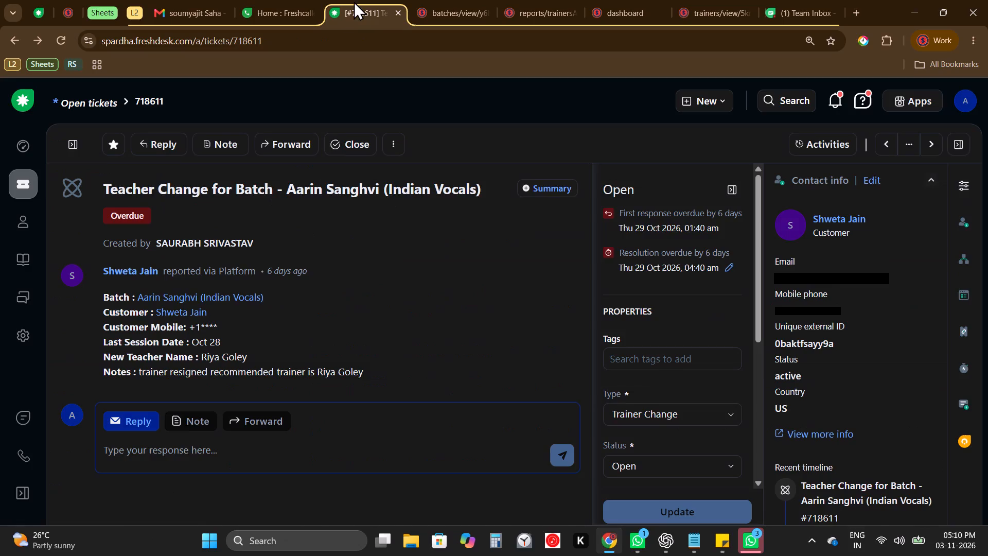
{"action": "left_click_drag", "start_coordinate": [189, 436], "coordinate": [214, 417]}
{"action": "left_click", "coordinate": [214, 417]}
{"action": "type", "text": "@saha"}
{"action": "key", "text": "Return"}
{"action": "type", "text": "has already made teh"}
{"action": "key", "text": "space"}
{"action": "key", "text": "BackSpace"}
{"action": "key", "text": "BackSpace"}
{"action": "key", "text": "BackSpace"}
{"action": "type", "text": "he updat"}
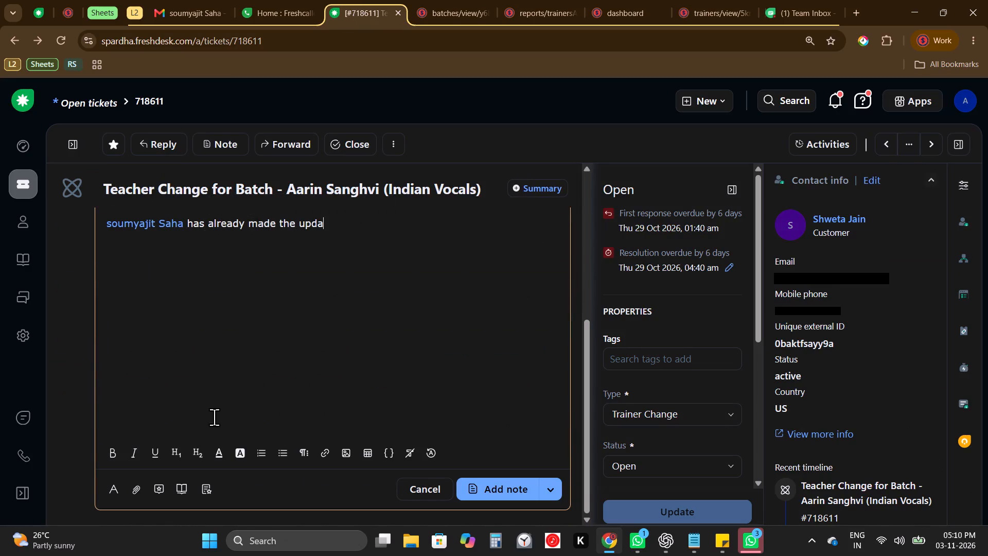
{"action": "key", "text": "BackSpace"}
{"action": "key", "text": "BackSpace"}
{"action": "key", "text": "BackSpace"}
{"action": "key", "text": "BackSpace"}
{"action": "key", "text": "BackSpace"}
{"action": "type", "text": "required changes."}
{"action": "key", "text": "space"}
{"action": "key", "text": "Return"}
{"action": "key", "text": "ctrl+v"}
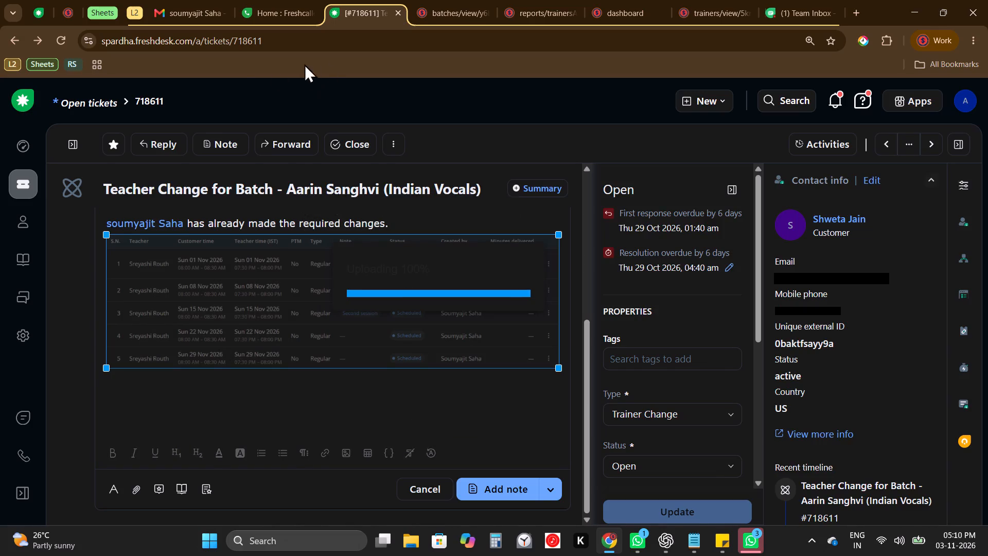
{"action": "double_click", "coordinate": [133, 90]}
{"action": "double_click", "coordinate": [148, 95]}
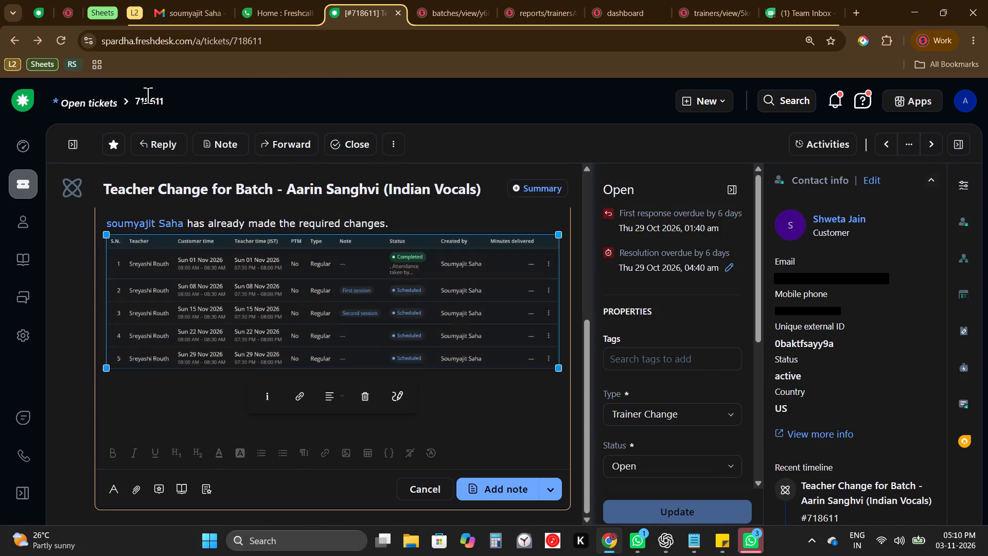
{"action": "key", "text": "ctrl+c"}
{"action": "key", "text": "ctrl+c"}
{"action": "double_click", "coordinate": [148, 95]}
{"action": "key", "text": "ctrl+c"}
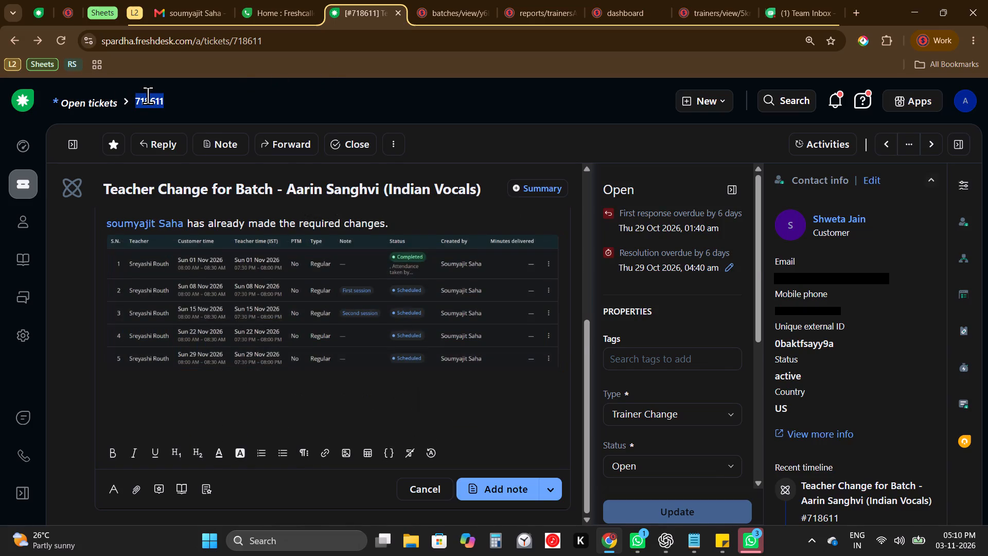
{"action": "key", "text": "space"}
{"action": "key", "text": "ctrl+v"}
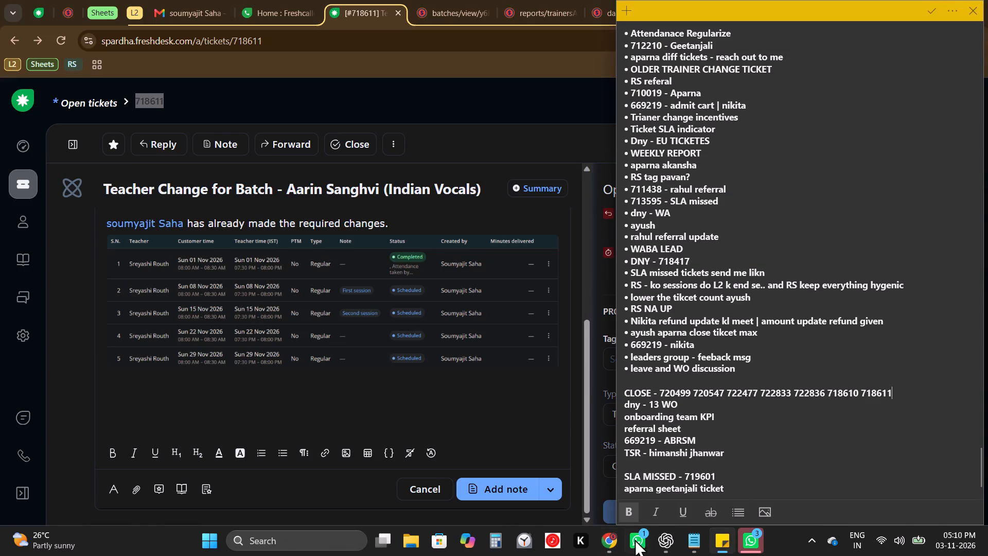
{"action": "left_click", "coordinate": [511, 489]}
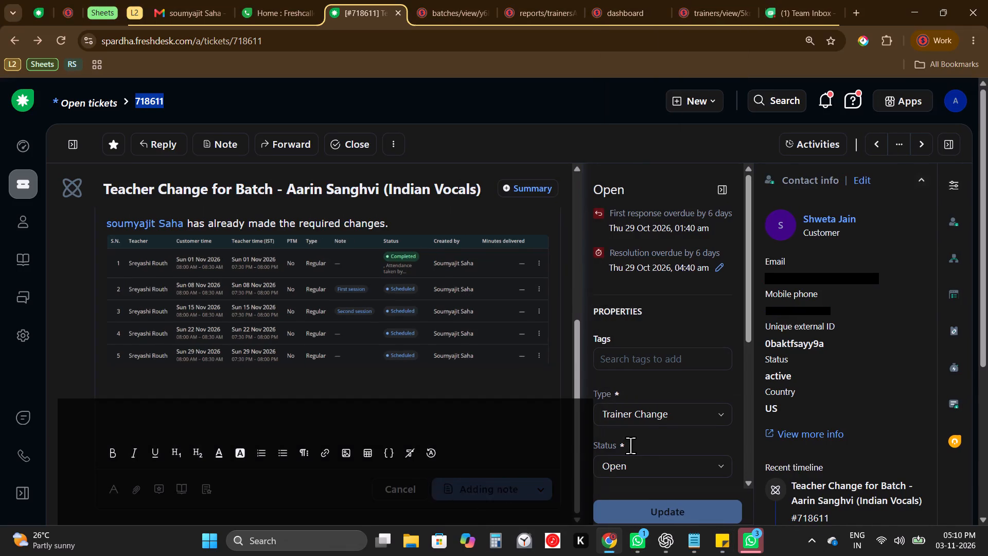
{"action": "scroll", "coordinate": [870, 511], "scroll_direction": "down", "scroll_amount": 2}
{"action": "scroll", "coordinate": [809, 486], "scroll_direction": "down", "scroll_amount": 1}
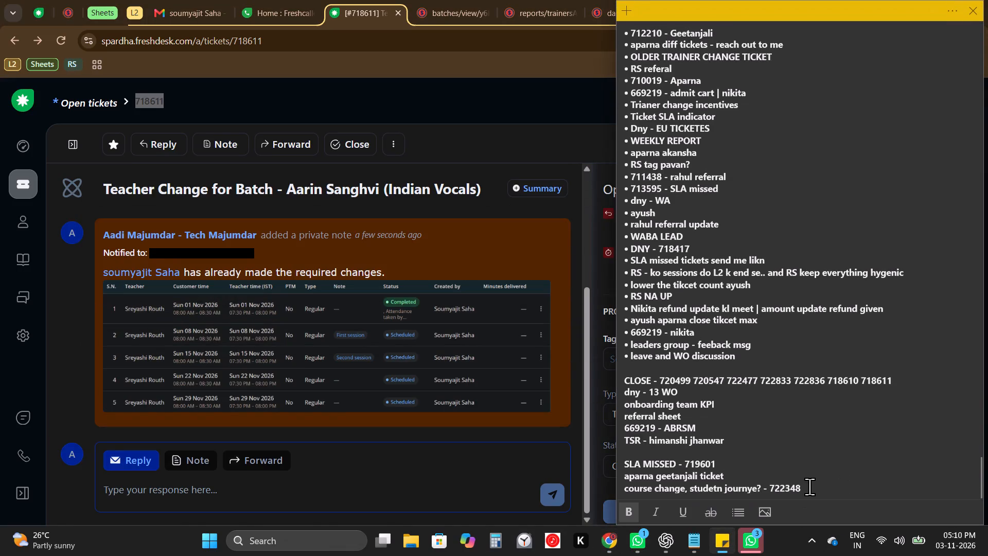
{"action": "scroll", "coordinate": [834, 487], "scroll_direction": "down", "scroll_amount": 1}
{"action": "left_click", "coordinate": [875, 459]}
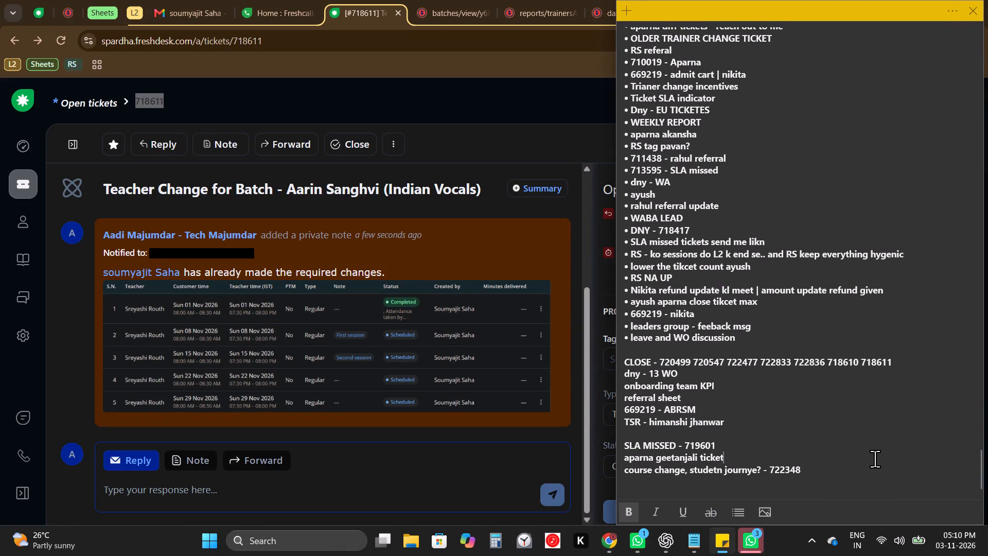
{"action": "left_click", "coordinate": [862, 465]}
{"action": "key", "text": "Return"}
{"action": "type", "text": "sha"}
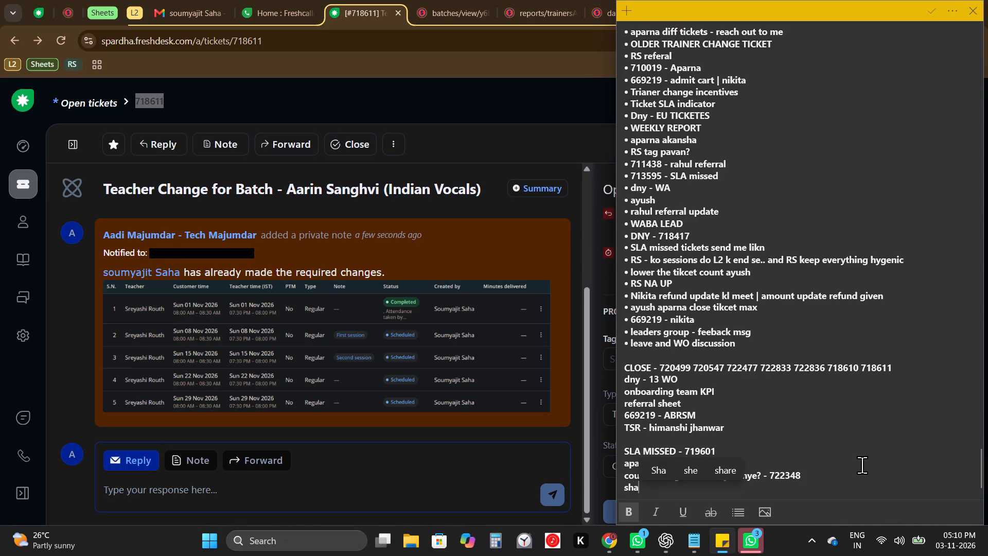
{"action": "key", "text": "BackSpace"}
{"action": "key", "text": "BackSpace"}
{"action": "type", "text": "aha terainer"}
{"action": "key", "text": "BackSpace"}
{"action": "key", "text": "BackSpace"}
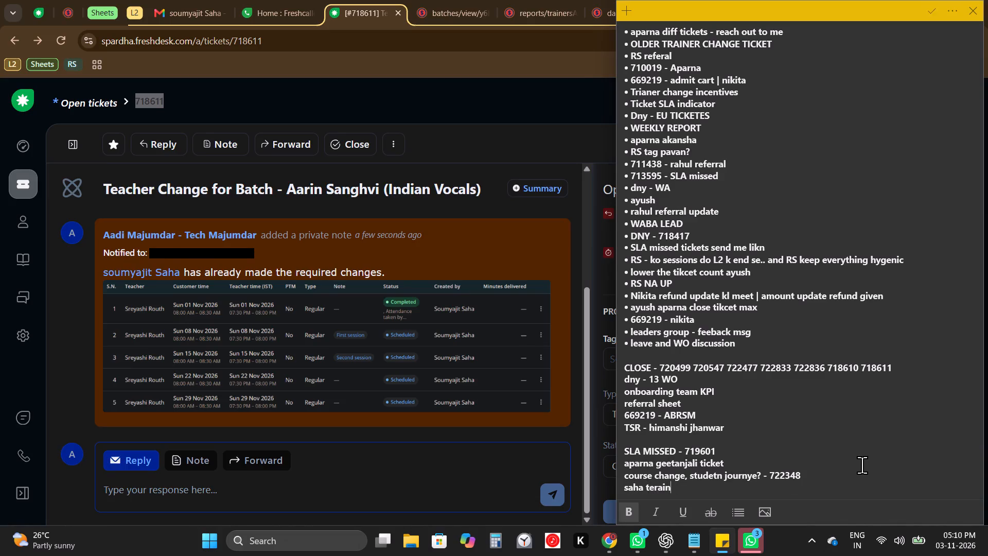
{"action": "key", "text": "BackSpace"}
{"action": "key", "text": "BackSpace"}
{"action": "key", "text": "BackSpace"}
{"action": "key", "text": "BackSpace"}
{"action": "key", "text": "BackSpace"}
{"action": "type", "text": "rainer hcan"}
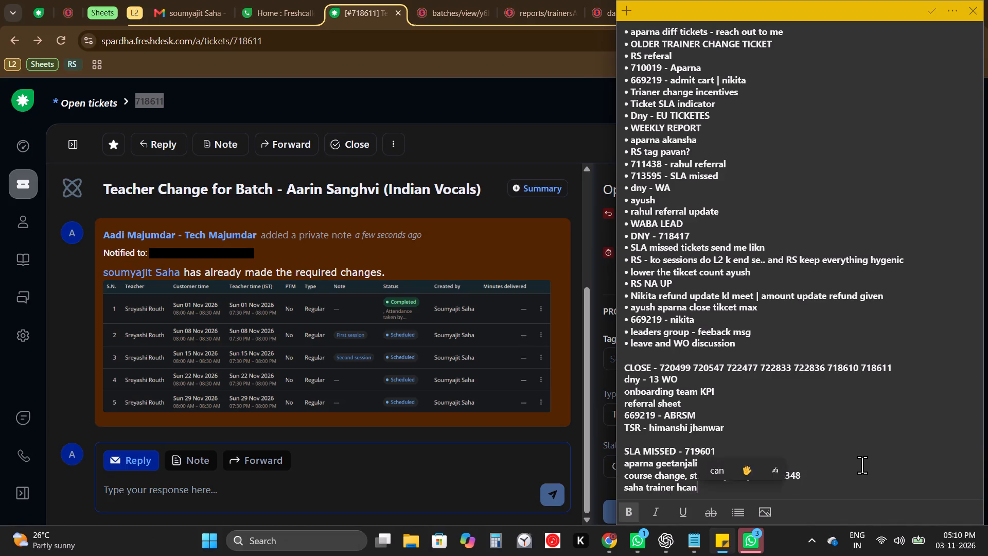
{"action": "key", "text": "BackSpace"}
{"action": "key", "text": "BackSpace"}
{"action": "key", "text": "BackSpace"}
{"action": "key", "text": "BackSpace"}
{"action": "type", "text": "change -"}
{"action": "key", "text": "space"}
{"action": "key", "text": "ctrl+v"}
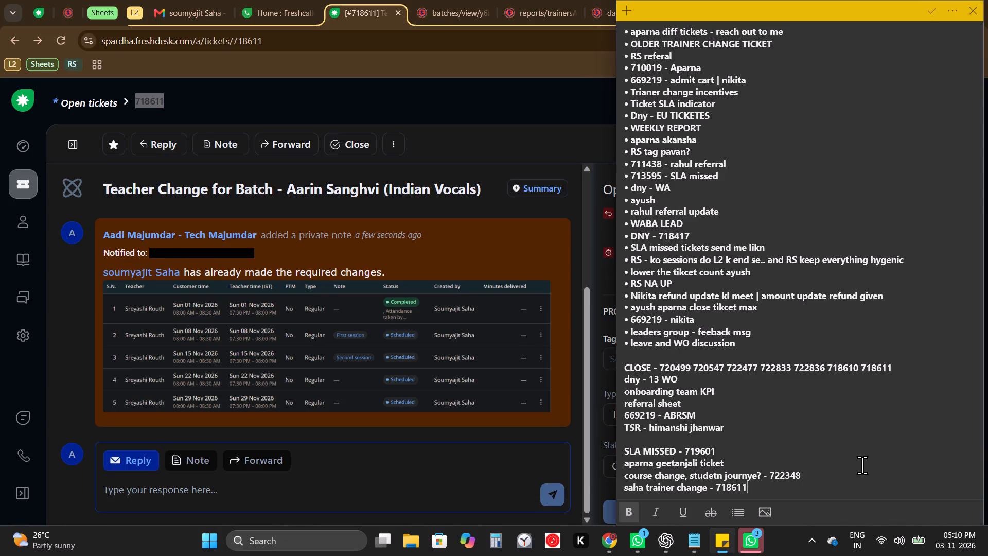
{"action": "left_click", "coordinate": [492, 136]}
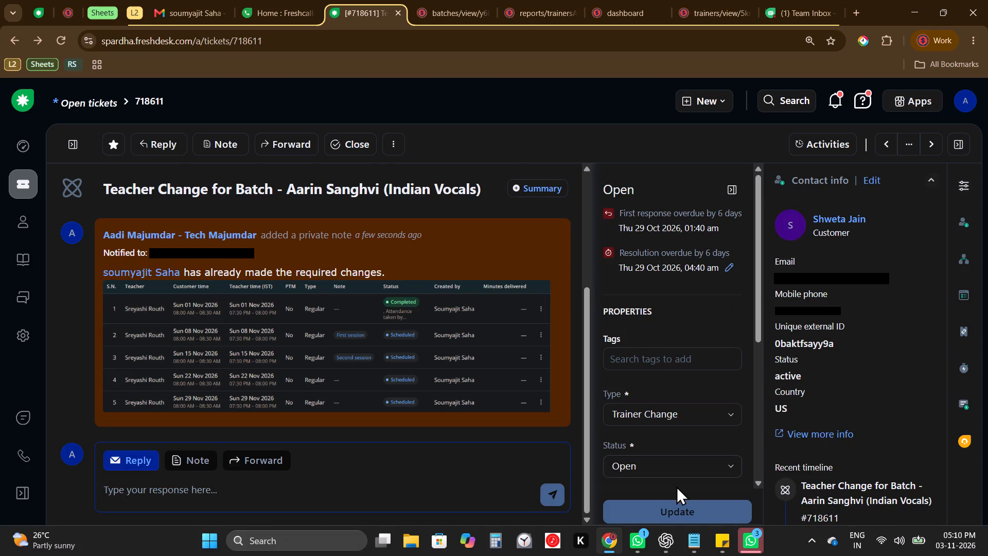
{"action": "left_click", "coordinate": [692, 474]}
{"action": "left_click", "coordinate": [697, 448]}
{"action": "left_click", "coordinate": [700, 502]}
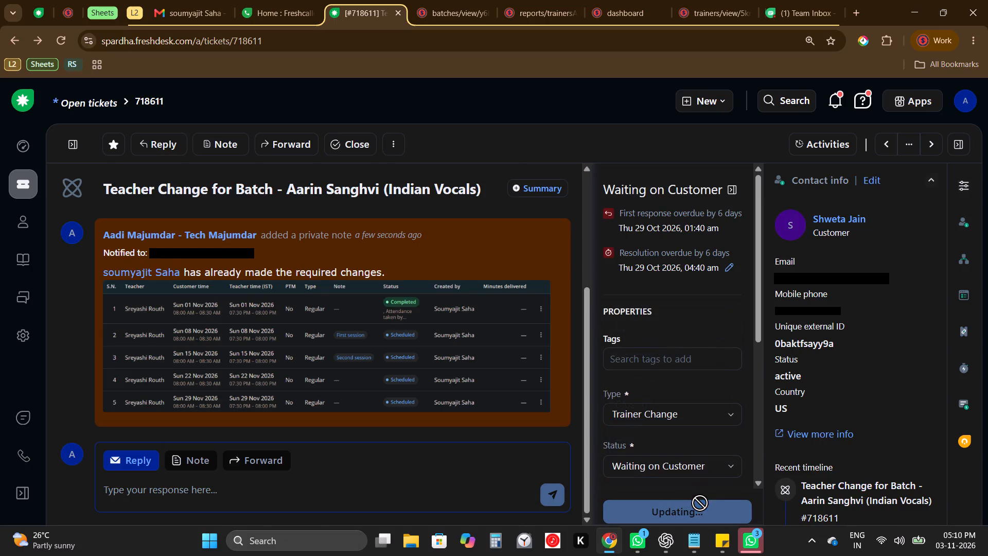
Go to ticket 718612, open its Indian Vocals batch and close the previous ticket's batch page.
{"action": "left_click", "coordinate": [887, 145]}
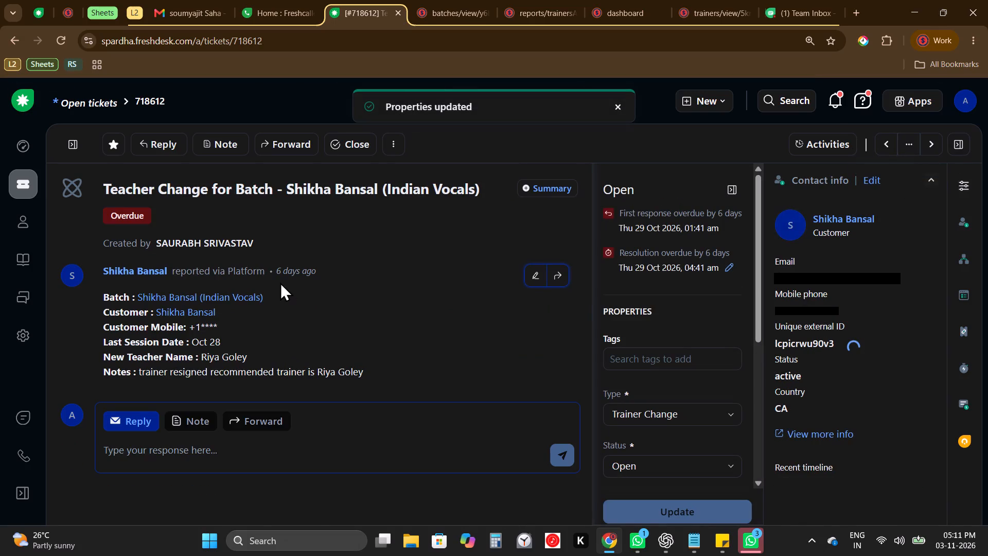
{"action": "left_click", "coordinate": [263, 292]}
{"action": "left_click", "coordinate": [250, 296]}
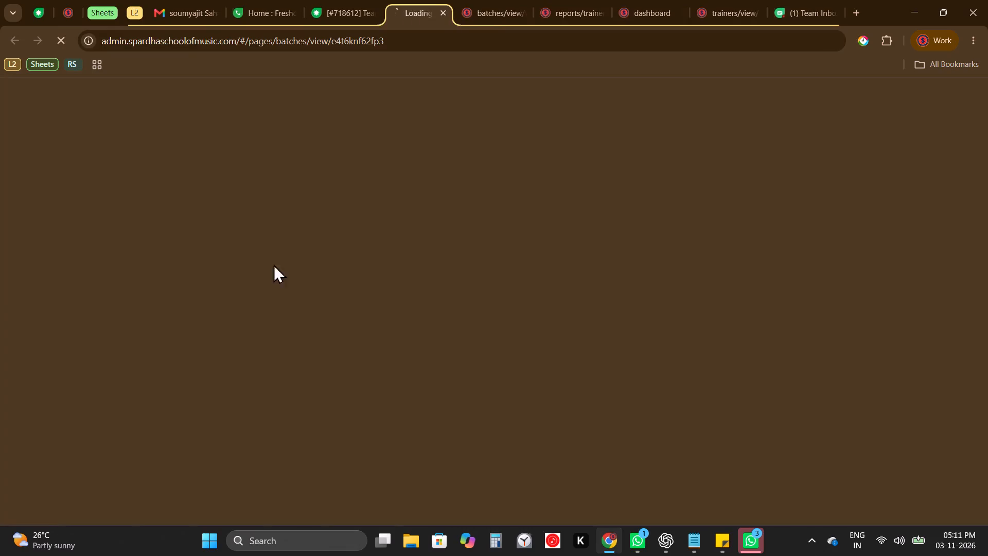
{"action": "left_click", "coordinate": [524, 13]}
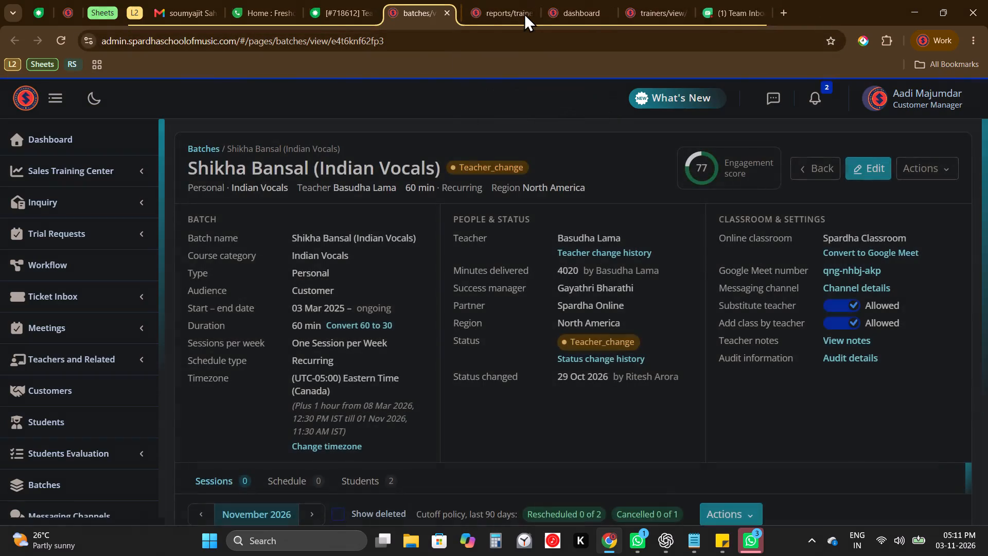
Examine the batch's October and September 2026 sessions for their usual day and time.
{"action": "scroll", "coordinate": [463, 342], "scroll_direction": "down", "scroll_amount": 6}
{"action": "left_click", "coordinate": [210, 334]}
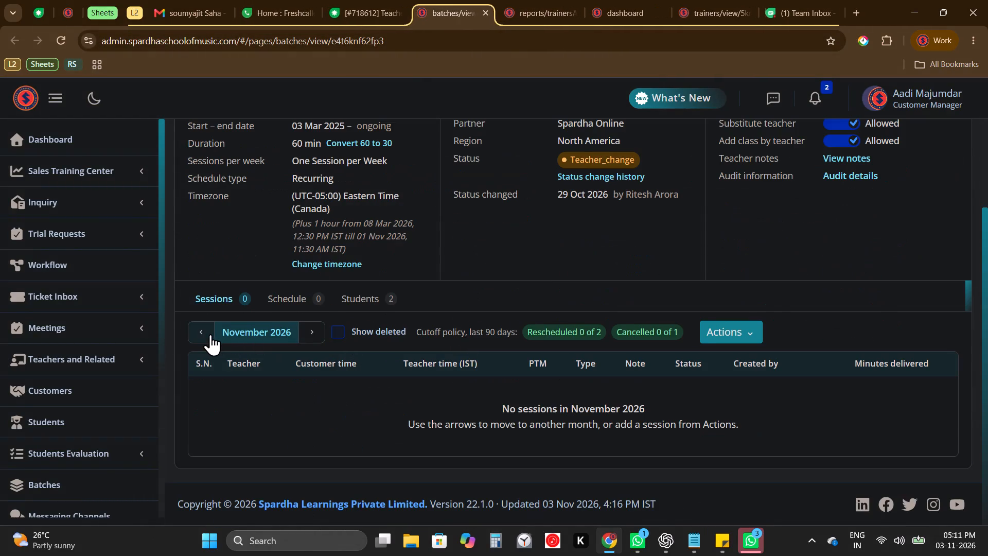
{"action": "scroll", "coordinate": [394, 366], "scroll_direction": "down", "scroll_amount": 5}
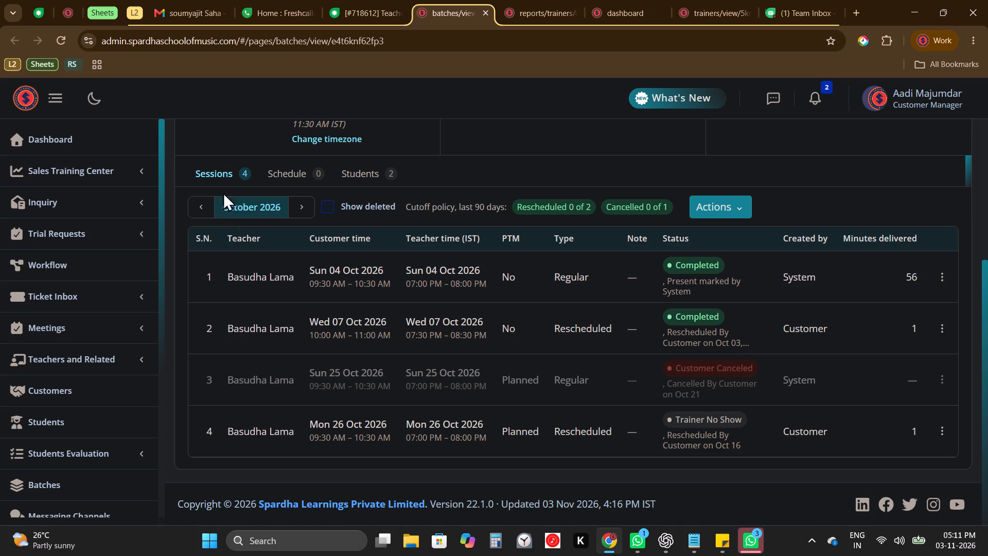
{"action": "left_click", "coordinate": [197, 210]}
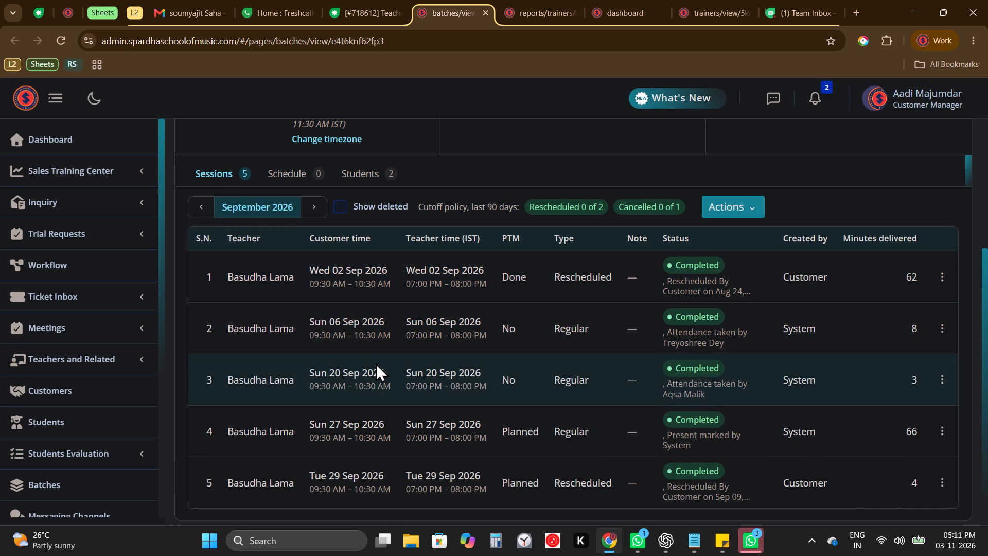
{"action": "scroll", "coordinate": [380, 383], "scroll_direction": "down", "scroll_amount": 1}
{"action": "left_click", "coordinate": [367, 302]}
{"action": "left_click_drag", "start_coordinate": [367, 302], "coordinate": [367, 336]}
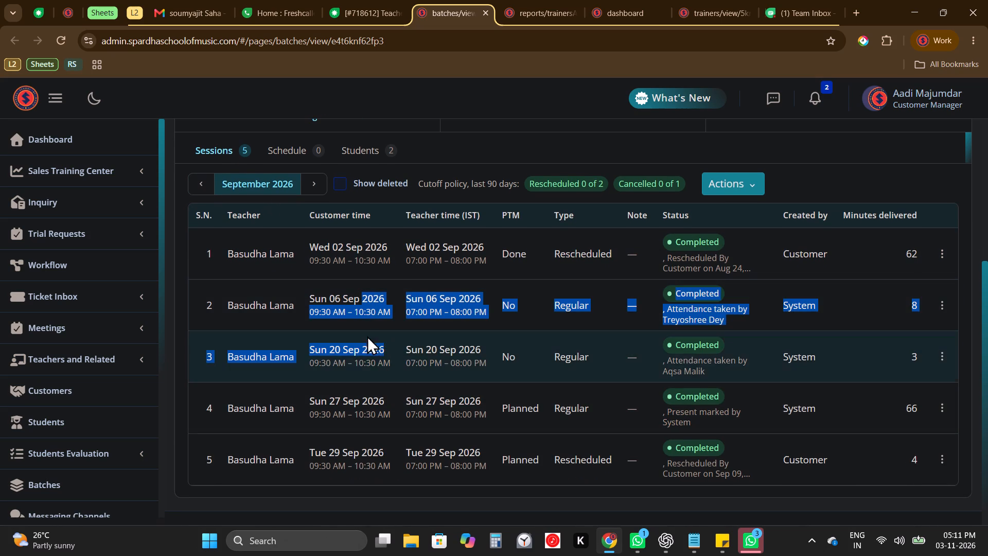
{"action": "left_click_drag", "start_coordinate": [367, 336], "coordinate": [383, 410]}
{"action": "left_click", "coordinate": [315, 184]}
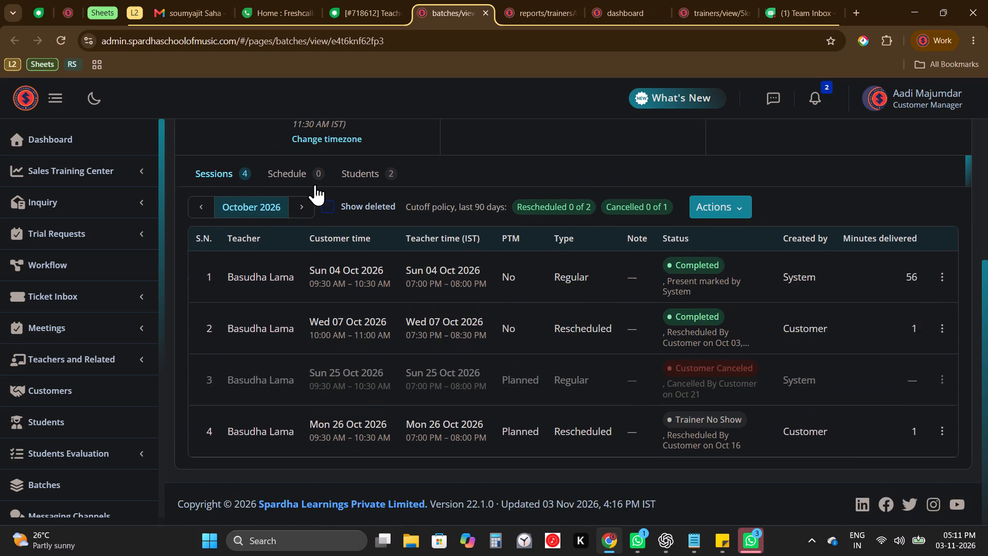
Copy the batch's timezone, (UTC-05:00) Eastern Time (Canada), into the timezone filter of the Teachers Allocation report.
{"action": "scroll", "coordinate": [365, 196], "scroll_direction": "up", "scroll_amount": 1}
{"action": "triple_click", "coordinate": [396, 232]}
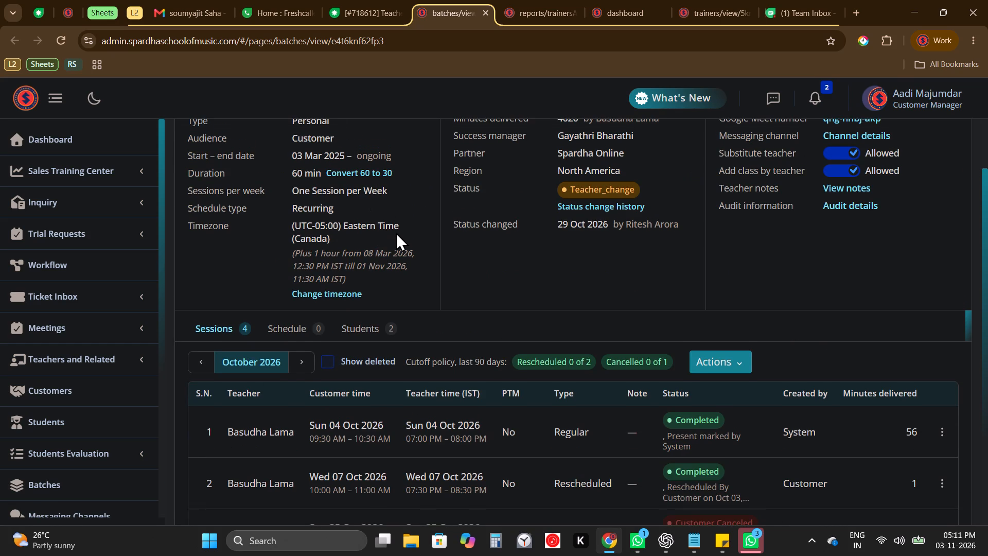
{"action": "key", "text": "ctrl+c"}
{"action": "left_click", "coordinate": [536, 0]}
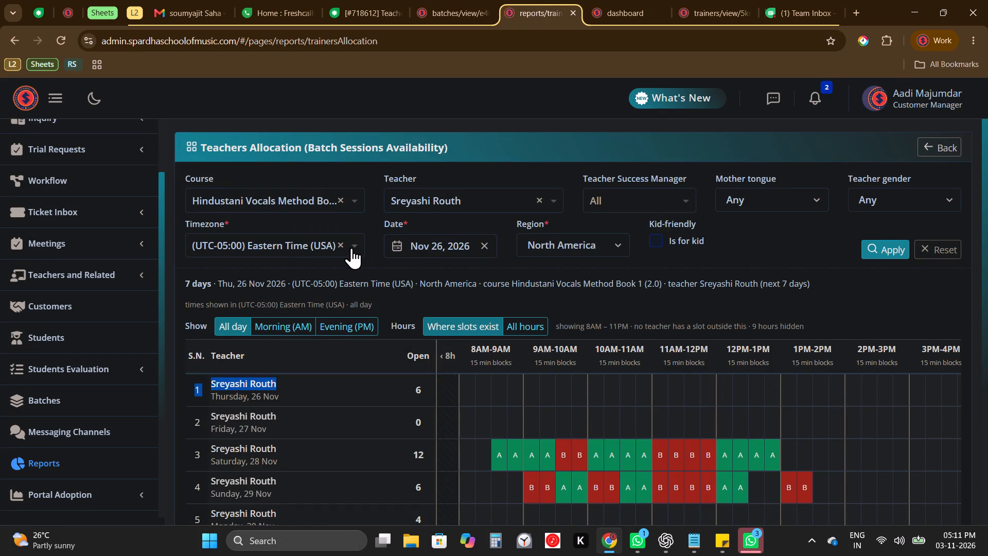
{"action": "left_click", "coordinate": [347, 249]}
{"action": "key", "text": "ctrl+v"}
{"action": "key", "text": "Return"}
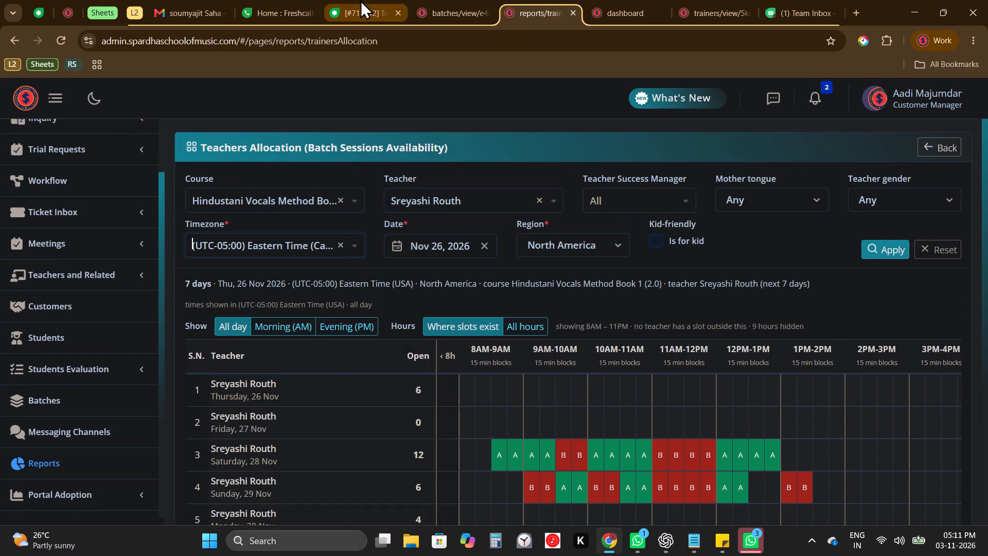
Clear the allocation report's course filter and set its teacher to the new teacher named in ticket 718612.
{"action": "left_click", "coordinate": [360, 0]}
{"action": "left_click", "coordinate": [209, 360]}
{"action": "left_click_drag", "start_coordinate": [209, 360], "coordinate": [230, 360]}
{"action": "key", "text": "ctrl+c"}
{"action": "left_click", "coordinate": [458, 0]}
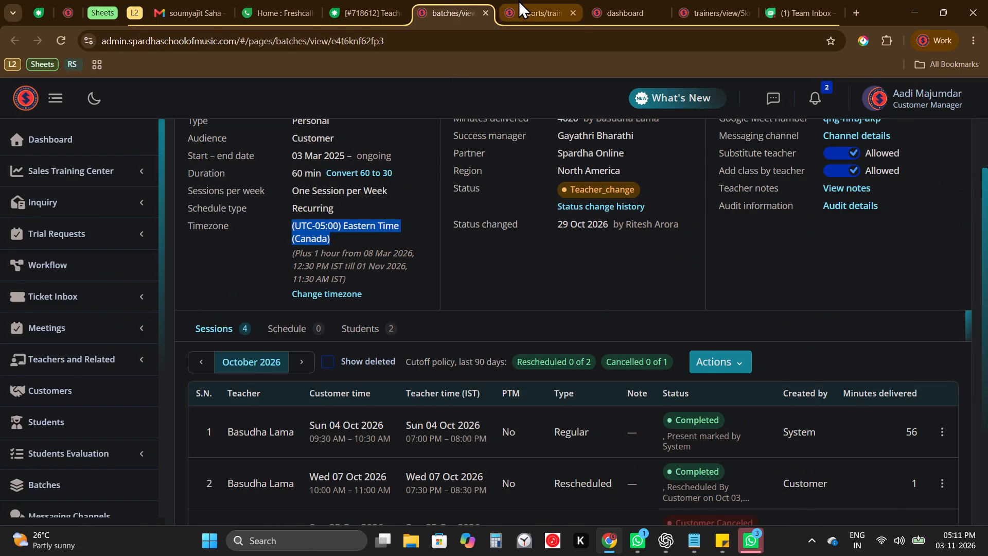
{"action": "left_click", "coordinate": [518, 0]}
{"action": "left_click", "coordinate": [344, 206]}
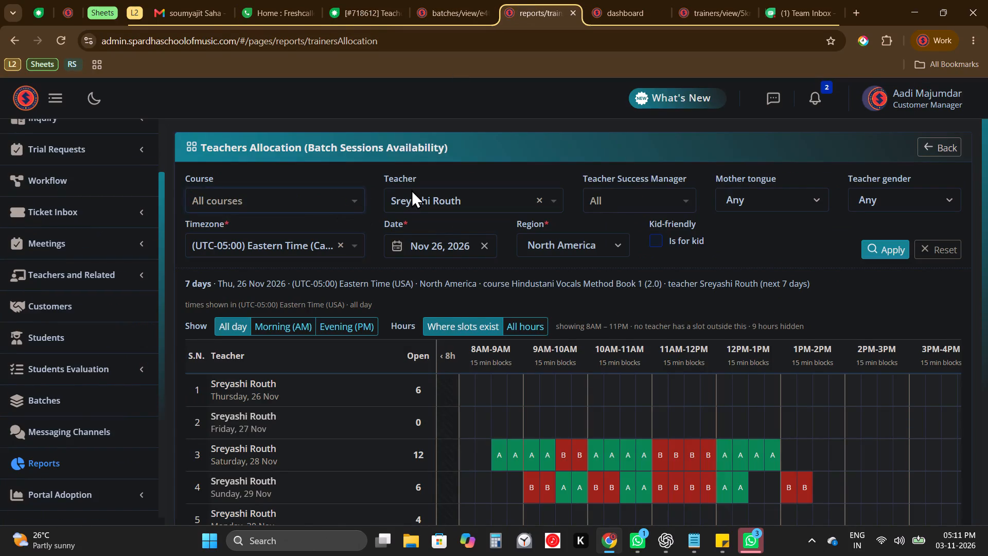
{"action": "left_click", "coordinate": [411, 189]}
{"action": "left_click", "coordinate": [454, 202]}
{"action": "key", "text": "ctrl+v"}
{"action": "key", "text": "Return"}
Run the allocation report from Nov 8, 2026 and check the proposed teacher's open slots.
{"action": "left_click", "coordinate": [425, 252]}
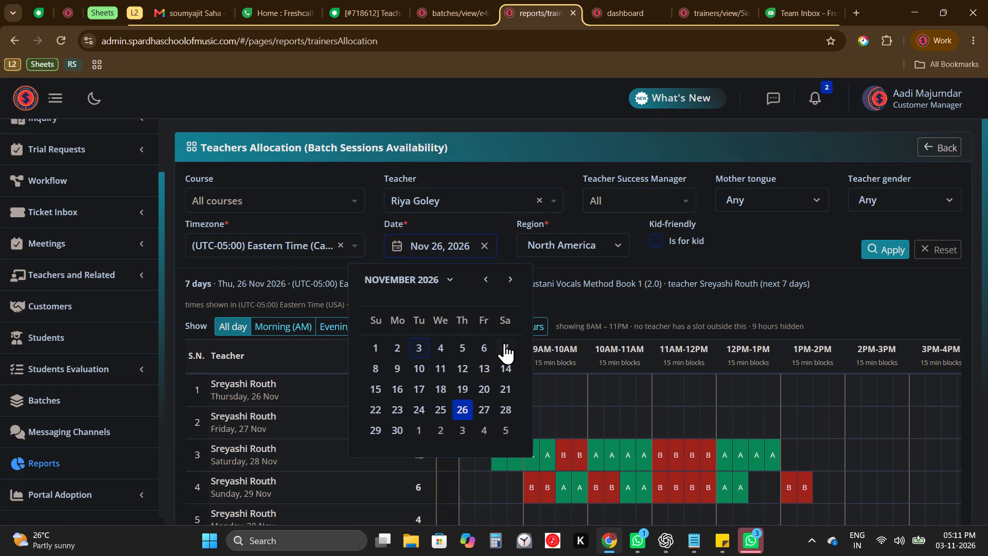
{"action": "left_click", "coordinate": [502, 341]}
{"action": "left_click", "coordinate": [436, 240]}
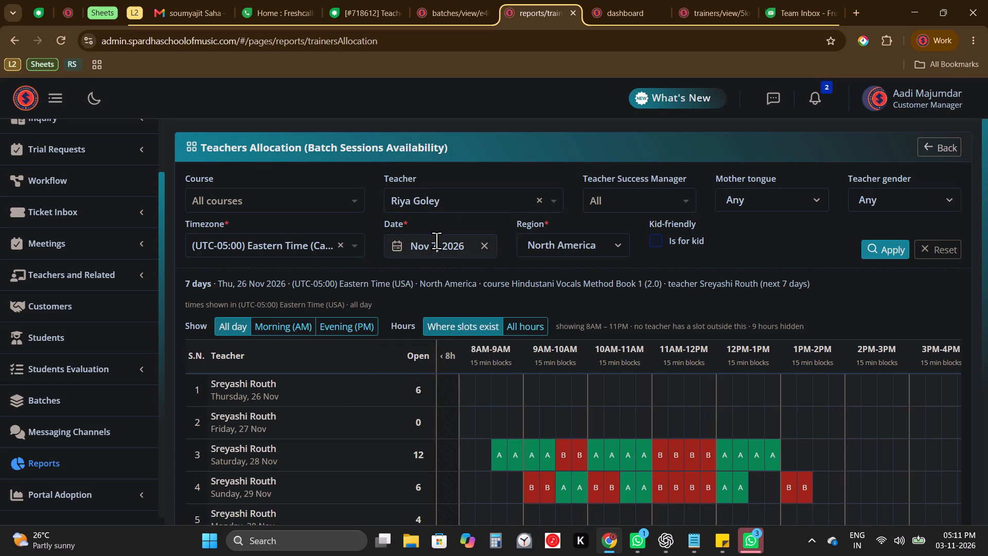
{"action": "left_click", "coordinate": [378, 362]}
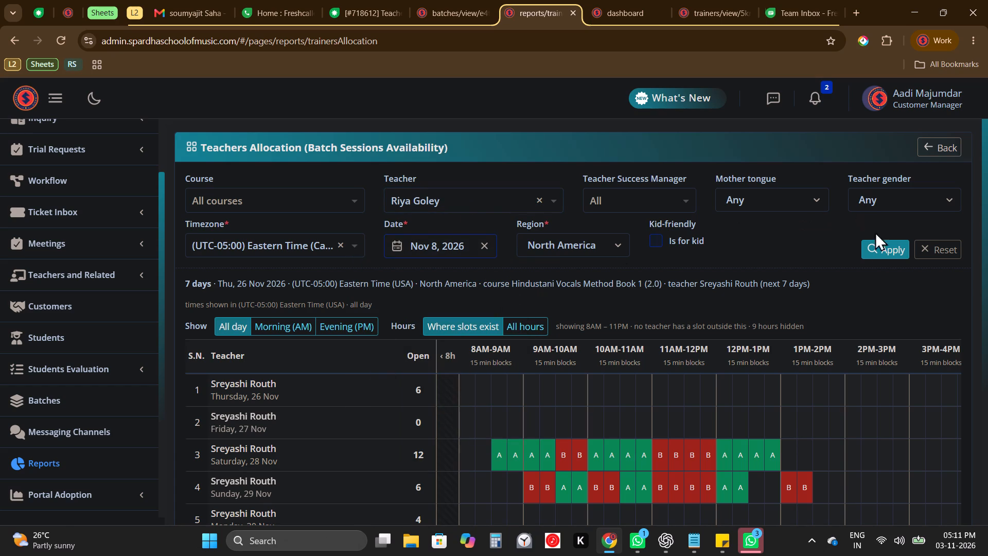
{"action": "left_click", "coordinate": [882, 246]}
{"action": "scroll", "coordinate": [869, 394], "scroll_direction": "left", "scroll_amount": 1}
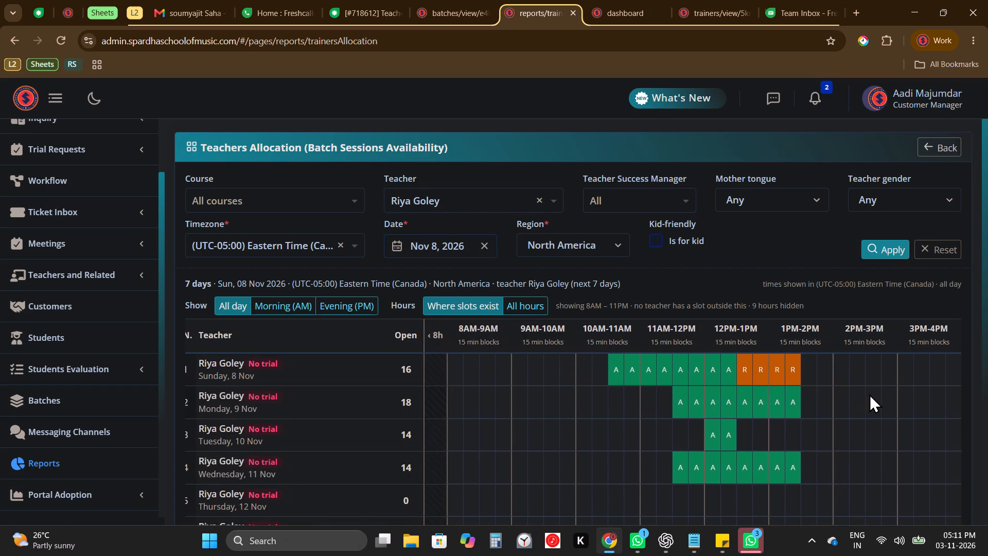
{"action": "scroll", "coordinate": [869, 394], "scroll_direction": "left", "scroll_amount": 1}
Copy the active student's course, Hindustani Vocals Method Book 1 (2.0), from the batch into the allocation report's course filter.
{"action": "left_click", "coordinate": [482, 2]}
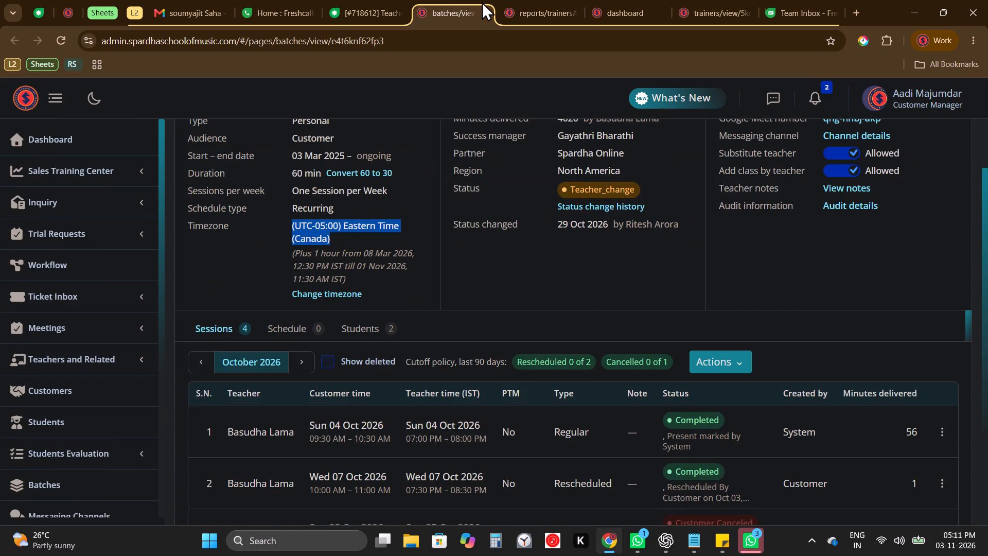
{"action": "left_click", "coordinate": [365, 331]}
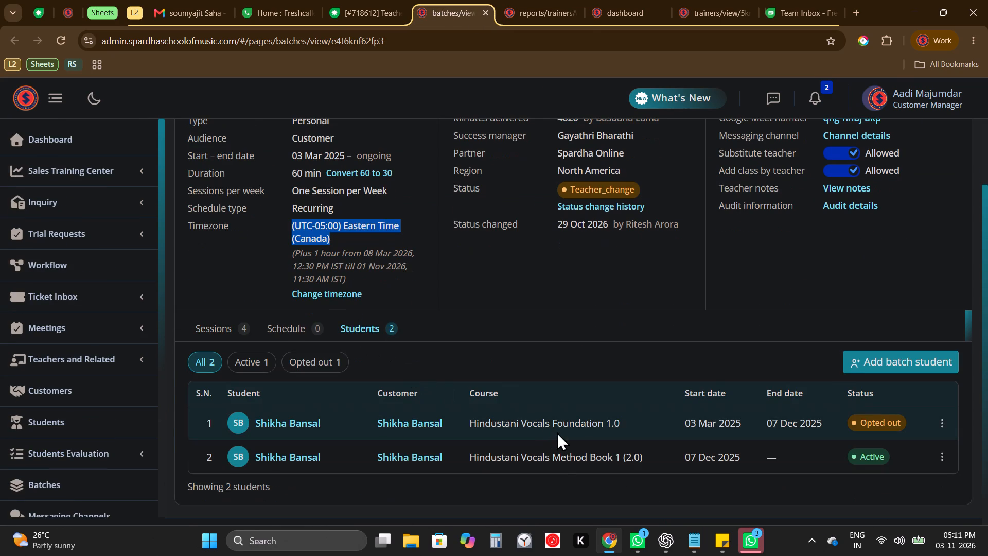
{"action": "triple_click", "coordinate": [557, 462]}
{"action": "key", "text": "ctrl+c"}
{"action": "left_click", "coordinate": [558, 28]}
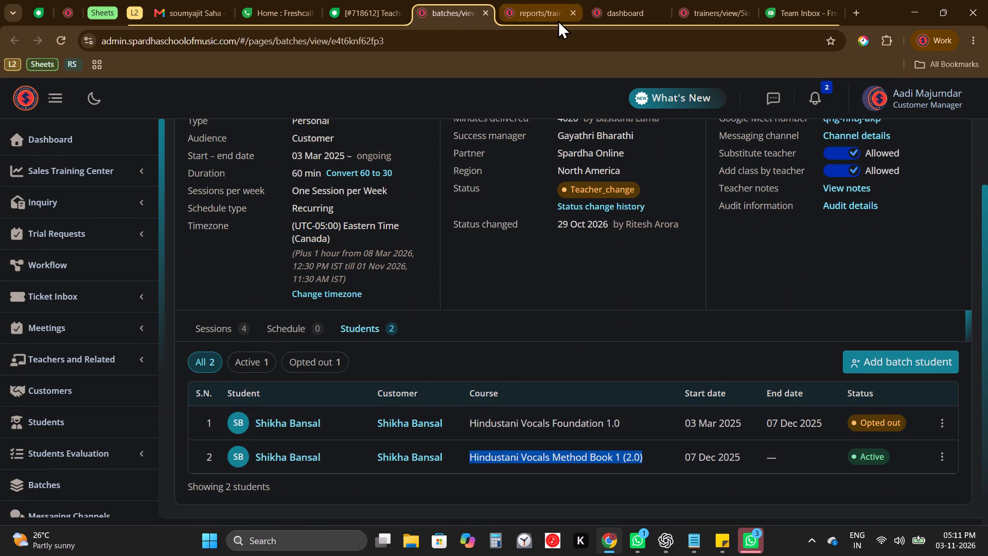
{"action": "left_click", "coordinate": [557, 19]}
{"action": "left_click", "coordinate": [338, 205]}
{"action": "key", "text": "ctrl+v"}
{"action": "key", "text": "Return"}
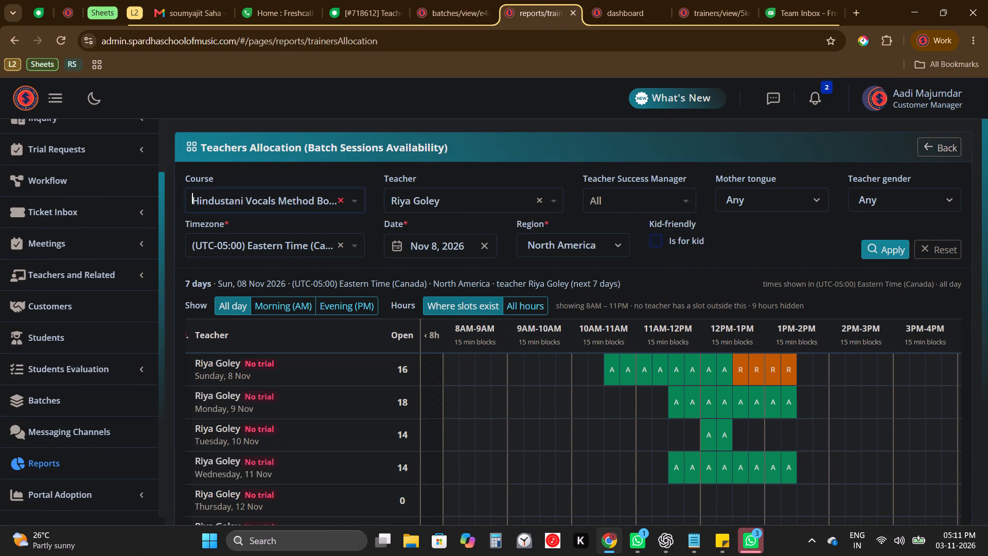
Clear the teacher filter, apply the report for all teachers of the course and examine their Nov 8 availability.
{"action": "left_click", "coordinate": [543, 201]}
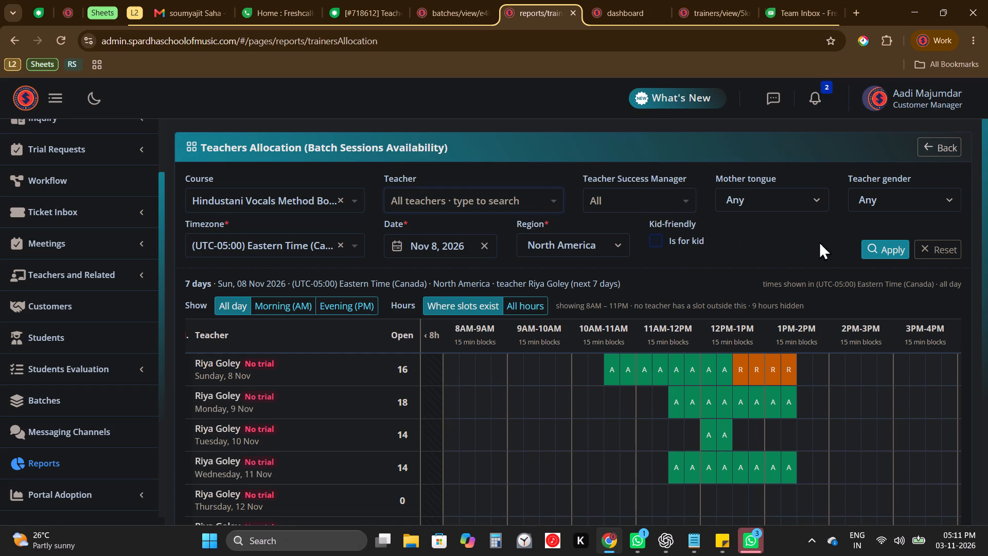
{"action": "left_click", "coordinate": [885, 250]}
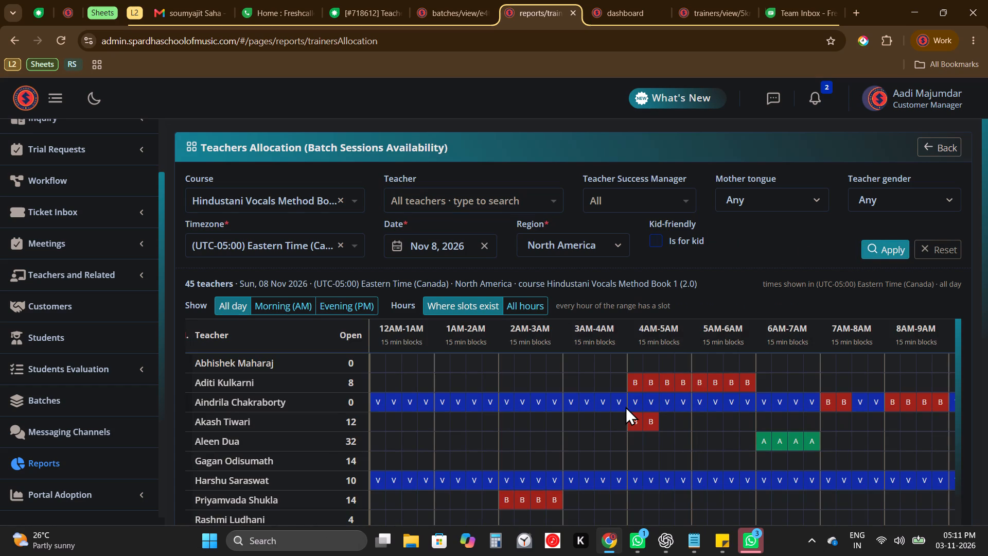
{"action": "scroll", "coordinate": [625, 406], "scroll_direction": "left", "scroll_amount": 3}
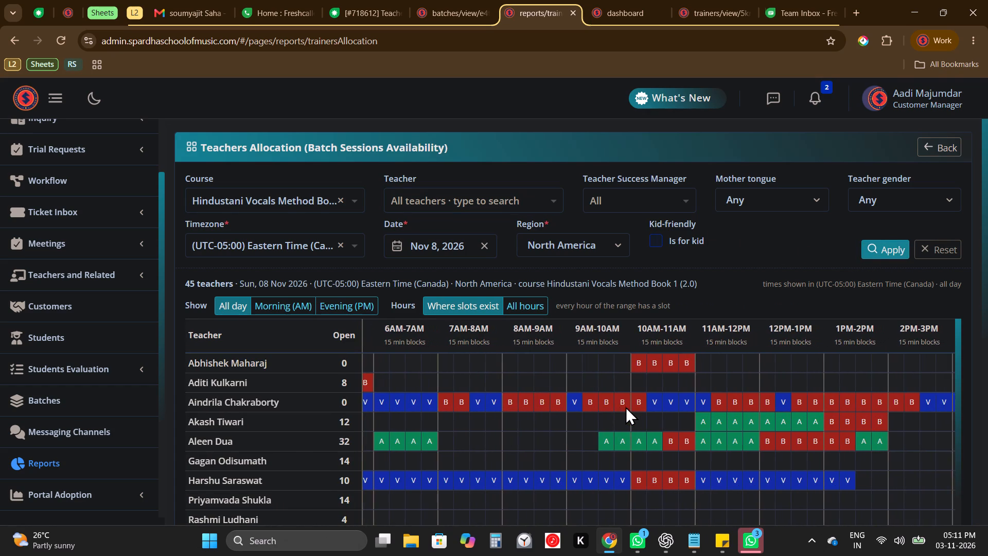
{"action": "scroll", "coordinate": [625, 406], "scroll_direction": "down", "scroll_amount": 1}
{"action": "left_click", "coordinate": [418, 6]}
{"action": "scroll", "coordinate": [564, 101], "scroll_direction": "up", "scroll_amount": 1}
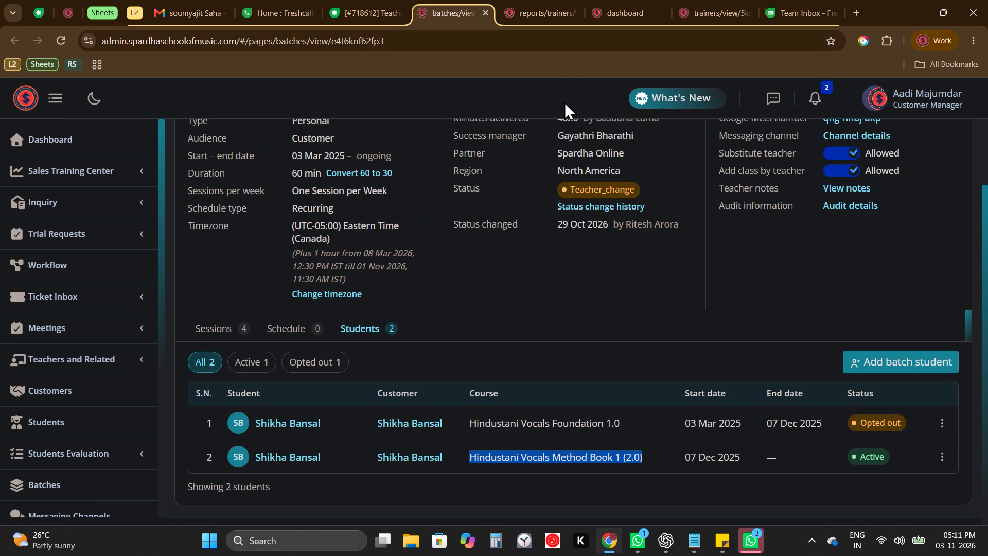
{"action": "scroll", "coordinate": [564, 101], "scroll_direction": "up", "scroll_amount": 1}
{"action": "scroll", "coordinate": [591, 156], "scroll_direction": "up", "scroll_amount": 1}
{"action": "left_click", "coordinate": [636, 239]}
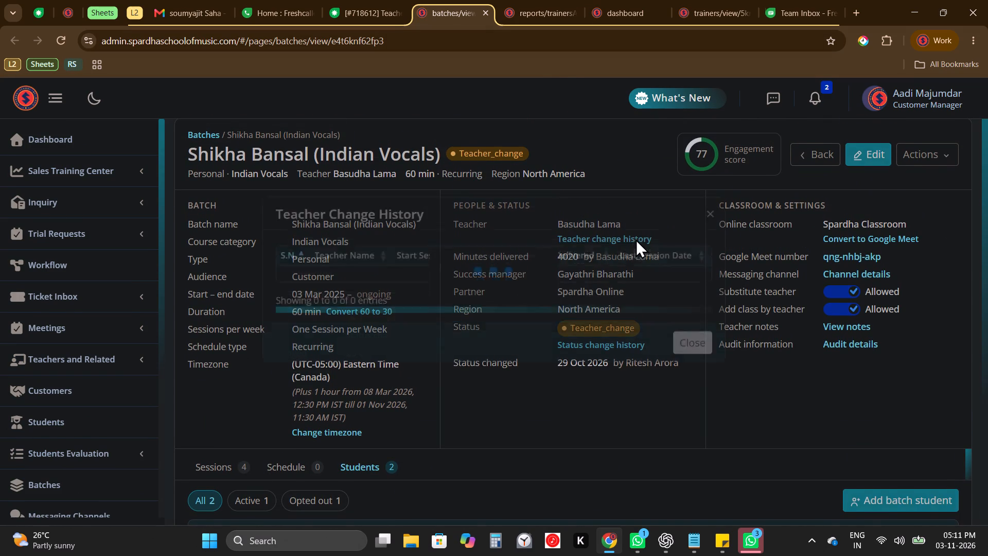
Close the teacher change history, filter the allocation report to teacher Aleen from Nov 29, 2026, and check the open slots.
{"action": "left_click", "coordinate": [713, 229]}
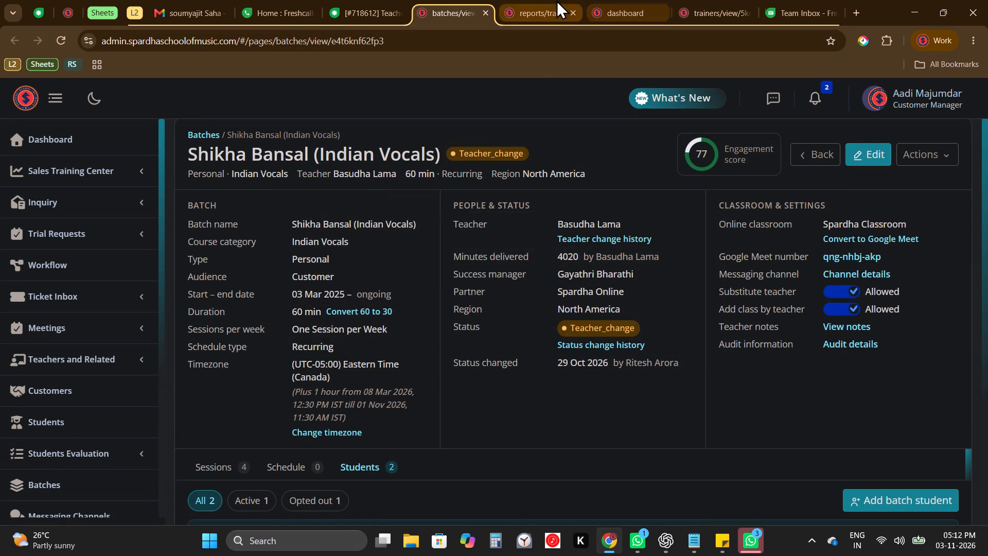
{"action": "left_click", "coordinate": [556, 0]}
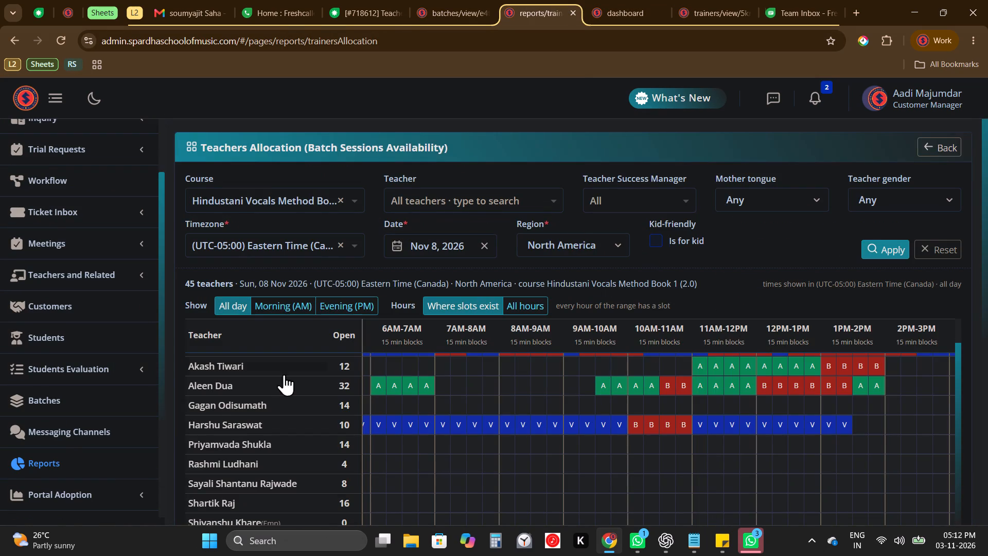
{"action": "left_click_drag", "start_coordinate": [240, 379], "coordinate": [188, 380]}
{"action": "key", "text": "ctrl+c"}
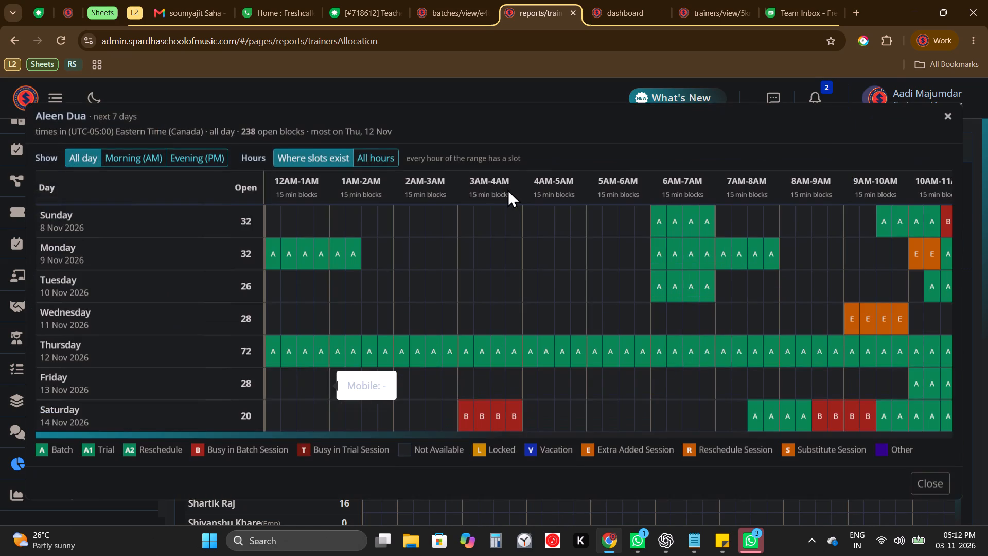
{"action": "key", "text": "Escape"}
{"action": "left_click", "coordinate": [534, 209]}
{"action": "key", "text": "ctrl+v"}
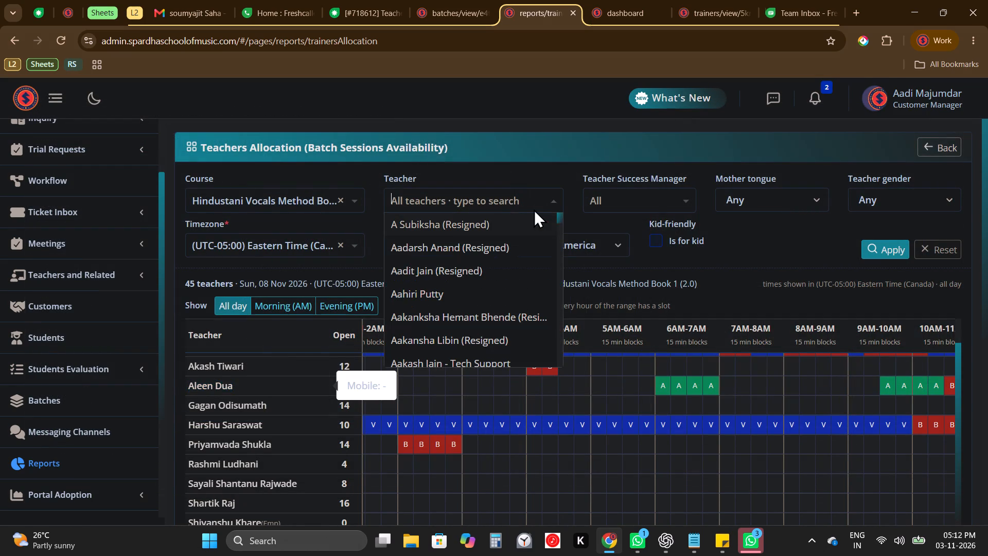
{"action": "key", "text": "Return"}
{"action": "left_click", "coordinate": [436, 243]}
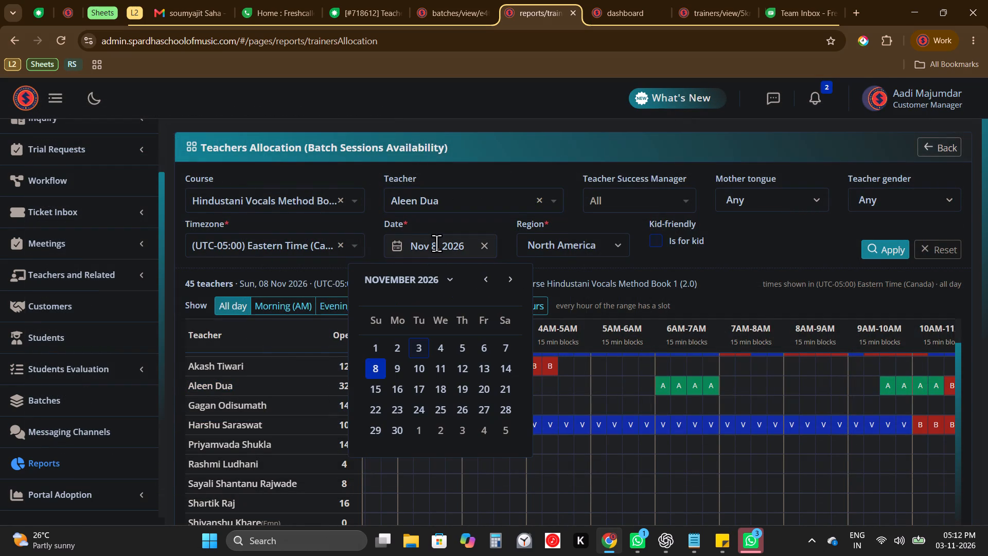
{"action": "left_click", "coordinate": [375, 423]}
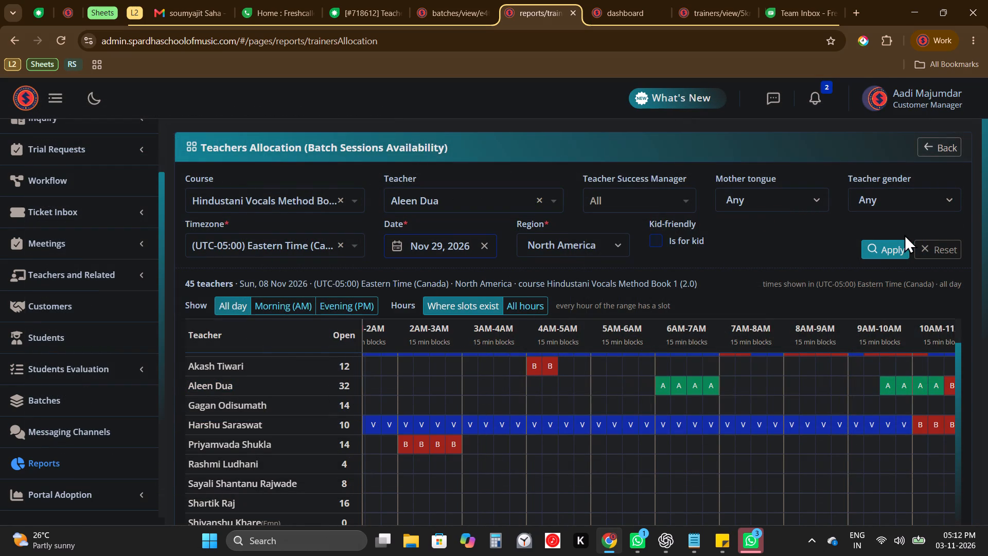
{"action": "left_click", "coordinate": [898, 240]}
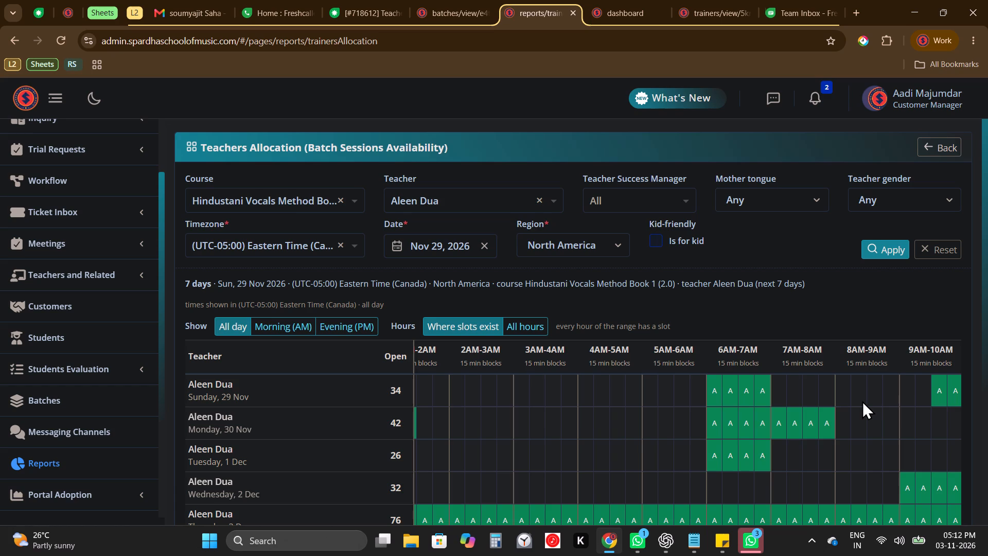
{"action": "scroll", "coordinate": [862, 401], "scroll_direction": "left", "scroll_amount": 3}
{"action": "scroll", "coordinate": [837, 394], "scroll_direction": "up", "scroll_amount": 1}
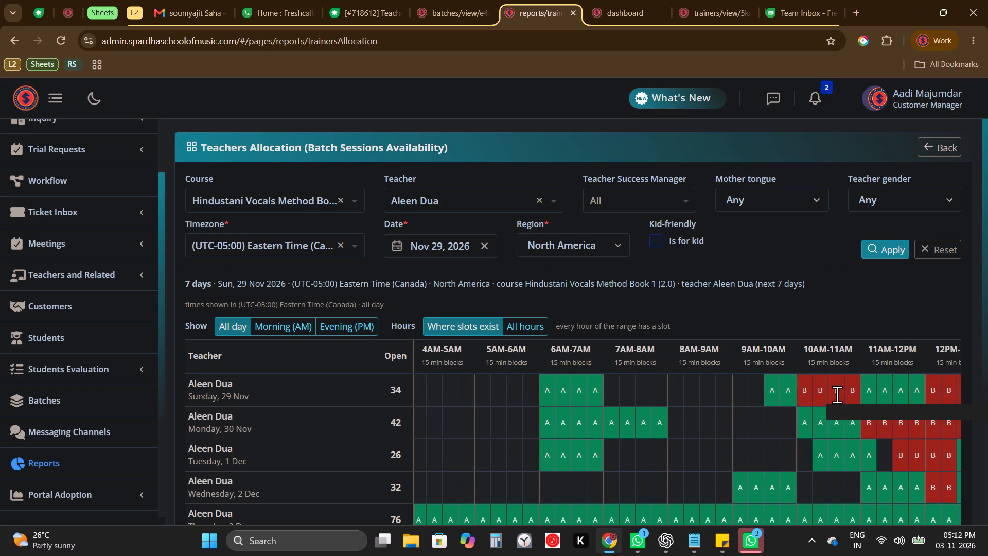
{"action": "left_click", "coordinate": [460, 0]}
{"action": "left_click", "coordinate": [552, 0]}
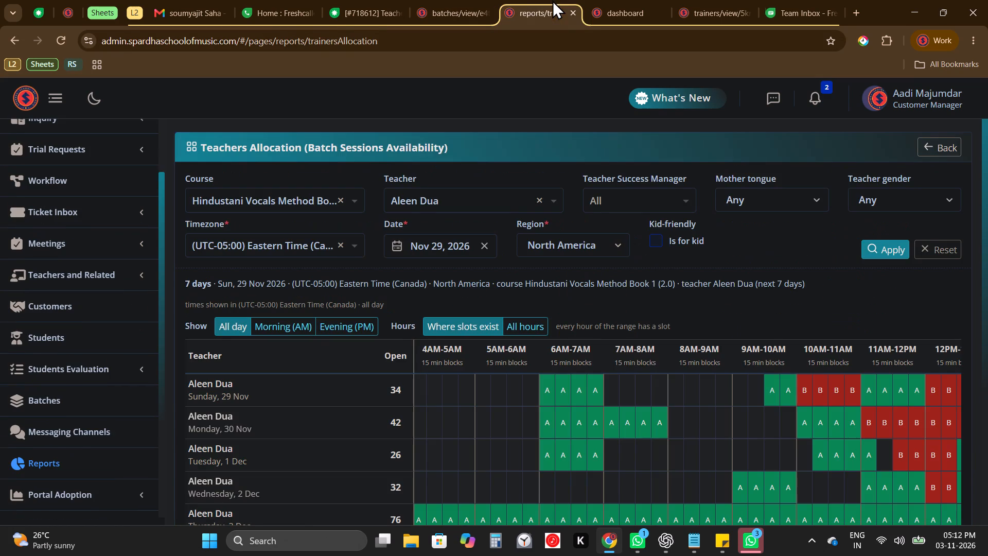
Clear the teacher filter, run the allocation report for Nov 15, 2026, and examine all teachers' availability, including the 9AM-10AM slots.
{"action": "left_click", "coordinate": [545, 204]}
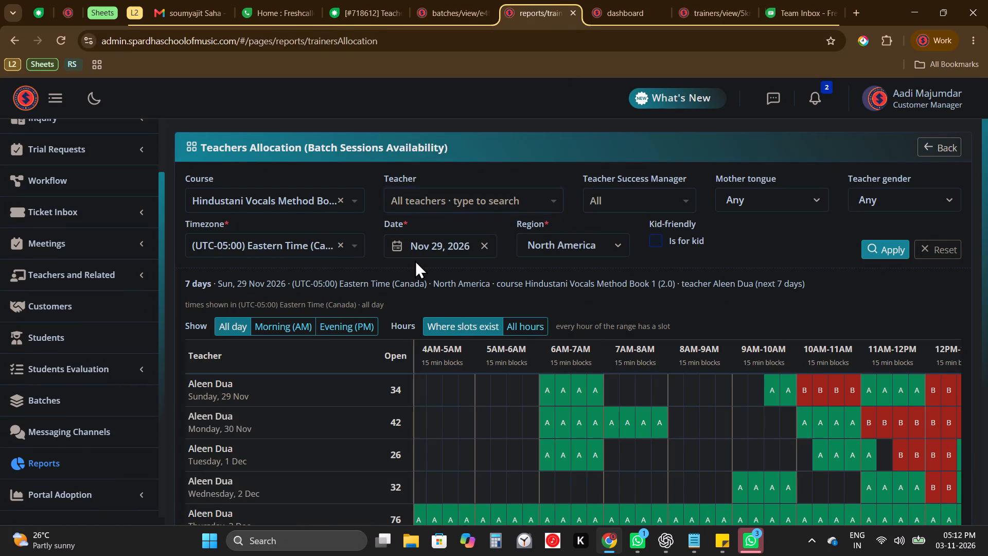
{"action": "left_click", "coordinate": [415, 260]}
{"action": "left_click", "coordinate": [432, 255]}
{"action": "left_click", "coordinate": [381, 389]}
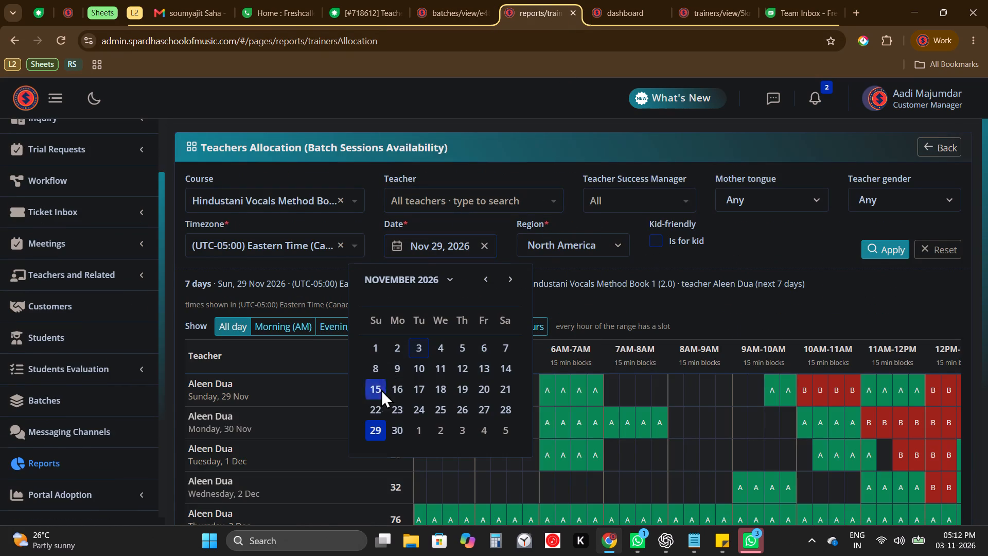
{"action": "left_click", "coordinate": [872, 244]}
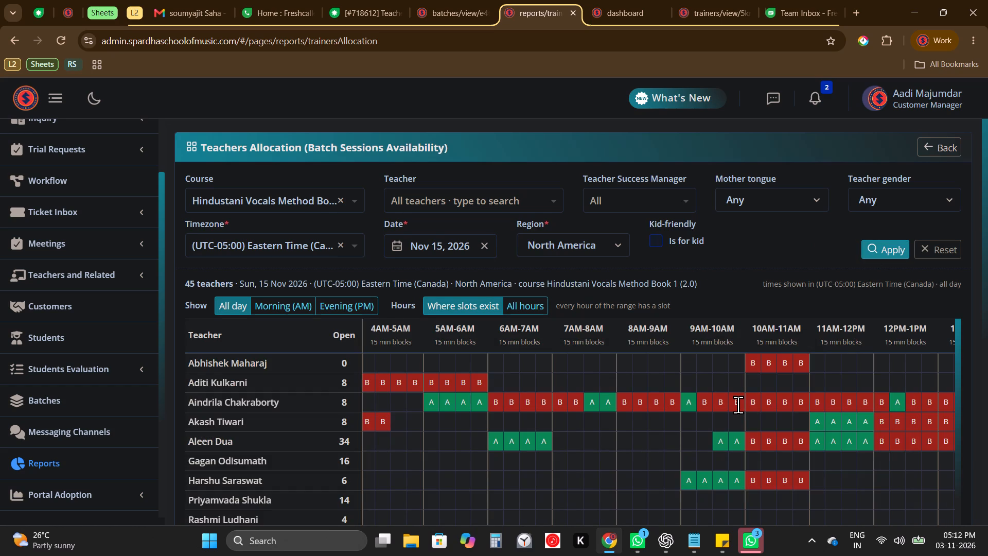
{"action": "scroll", "coordinate": [738, 405], "scroll_direction": "up", "scroll_amount": 2}
{"action": "scroll", "coordinate": [738, 405], "scroll_direction": "down", "scroll_amount": 1}
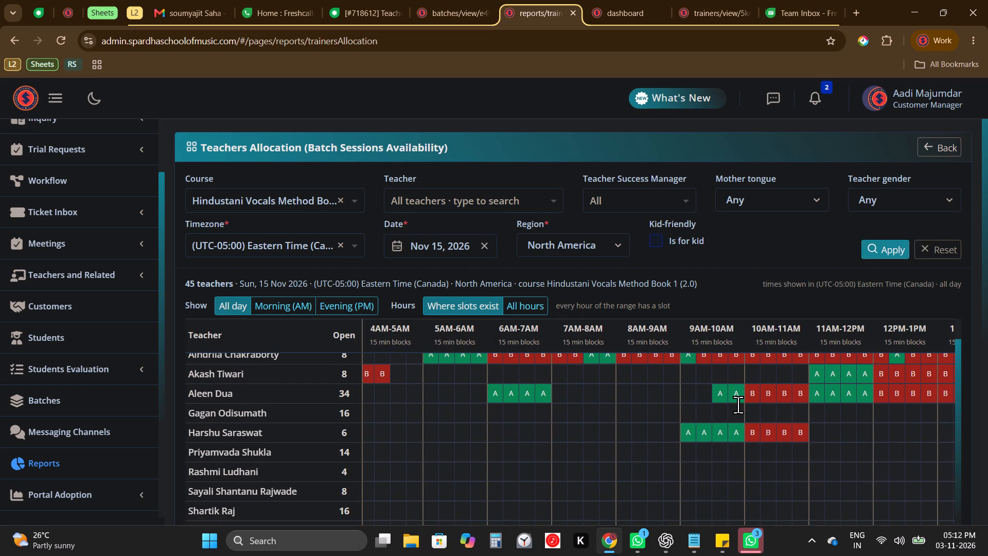
{"action": "scroll", "coordinate": [738, 405], "scroll_direction": "down", "scroll_amount": 1}
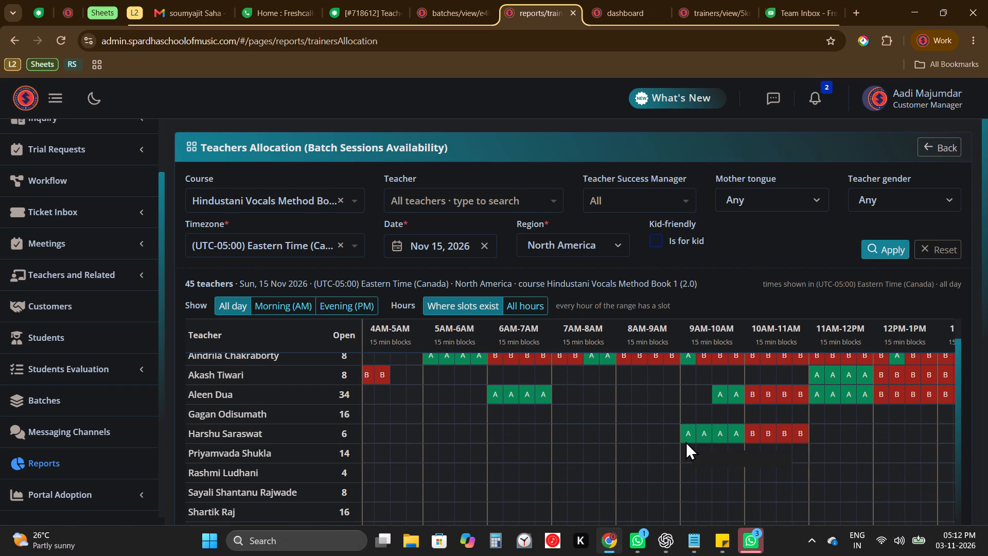
{"action": "scroll", "coordinate": [685, 441], "scroll_direction": "down", "scroll_amount": 2}
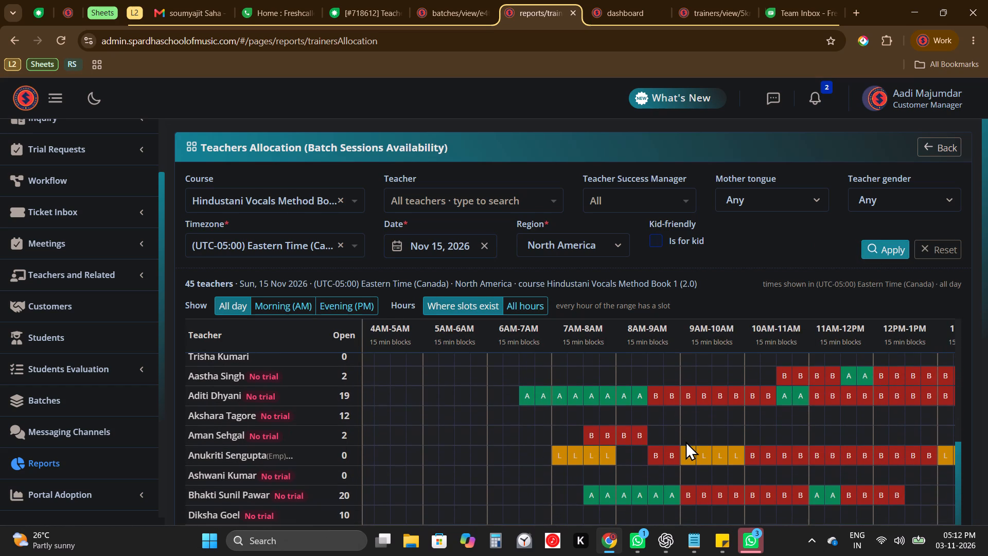
{"action": "scroll", "coordinate": [685, 441], "scroll_direction": "up", "scroll_amount": 3}
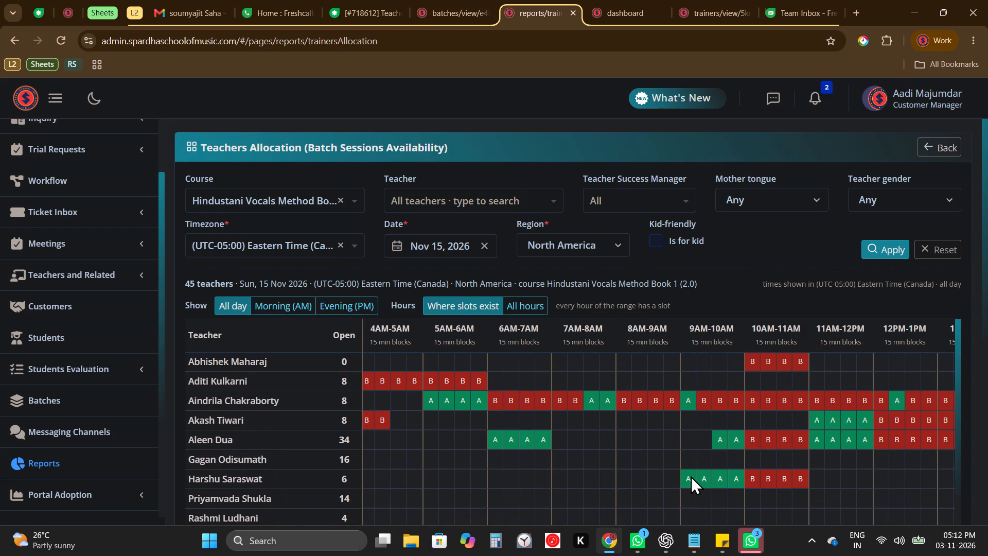
{"action": "left_click_drag", "start_coordinate": [685, 477], "coordinate": [750, 473]}
Check the student list of ticket 718612's batch, open the opted-out student's entry, and return to the allocation report.
{"action": "left_click", "coordinate": [479, 0]}
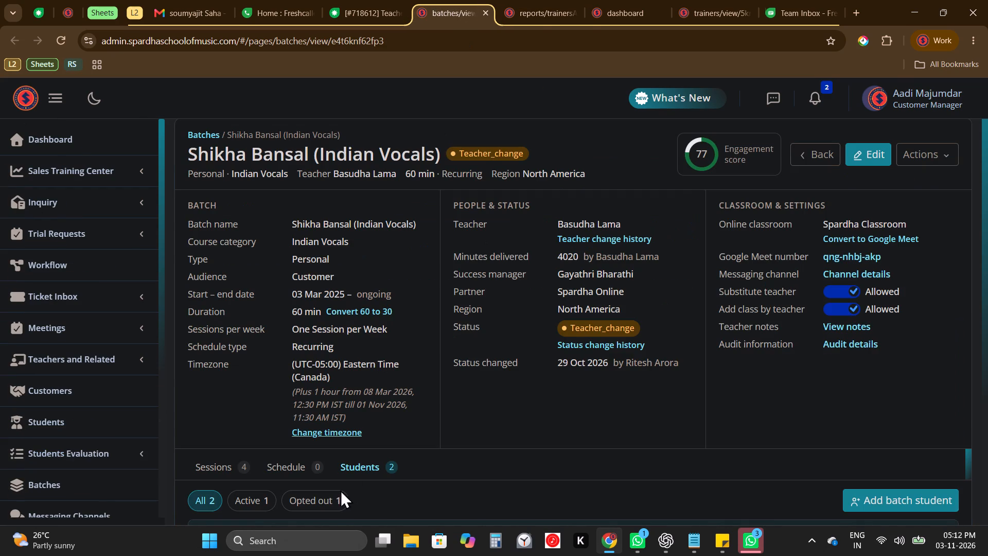
{"action": "scroll", "coordinate": [344, 453], "scroll_direction": "down", "scroll_amount": 2}
{"action": "scroll", "coordinate": [380, 394], "scroll_direction": "down", "scroll_amount": 2}
{"action": "left_click", "coordinate": [300, 389]}
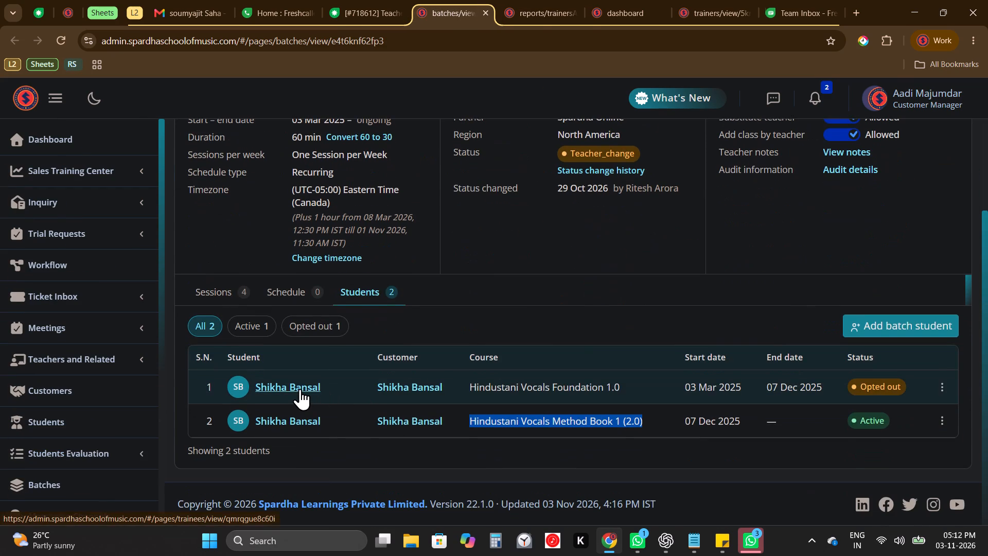
{"action": "scroll", "coordinate": [300, 389], "scroll_direction": "right", "scroll_amount": 5}
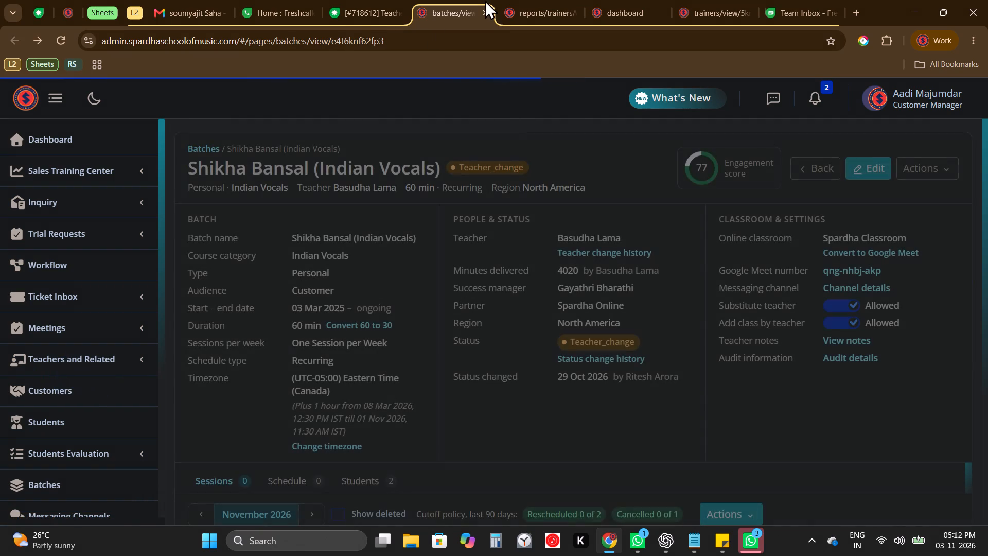
{"action": "left_click_drag", "start_coordinate": [485, 0], "coordinate": [492, 0]}
{"action": "left_click", "coordinate": [492, 0]}
{"action": "left_click", "coordinate": [530, 0]}
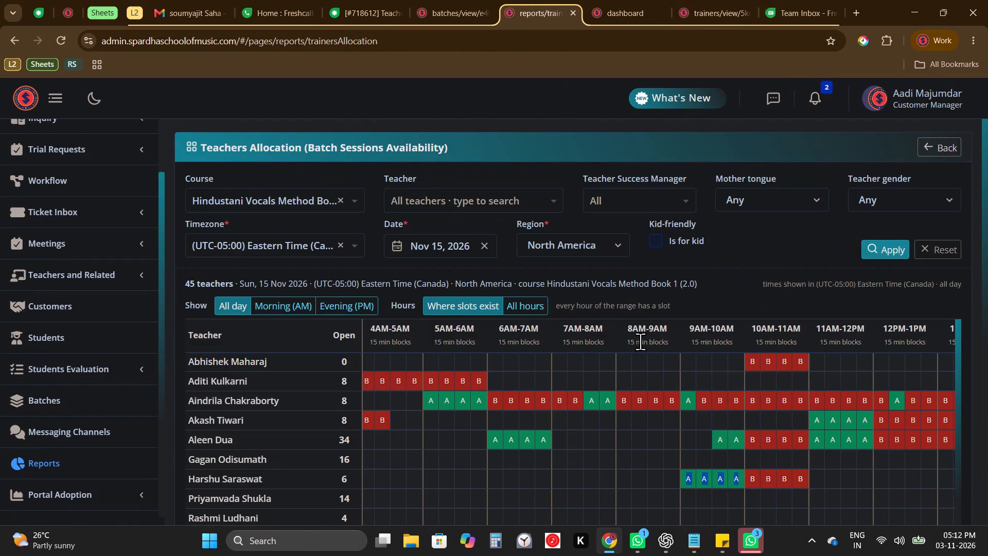
Run the allocation report for Nov 8, 2026 and examine Aleen's slots between 9AM and 11AM.
{"action": "left_click", "coordinate": [402, 234]}
{"action": "left_click", "coordinate": [434, 241]}
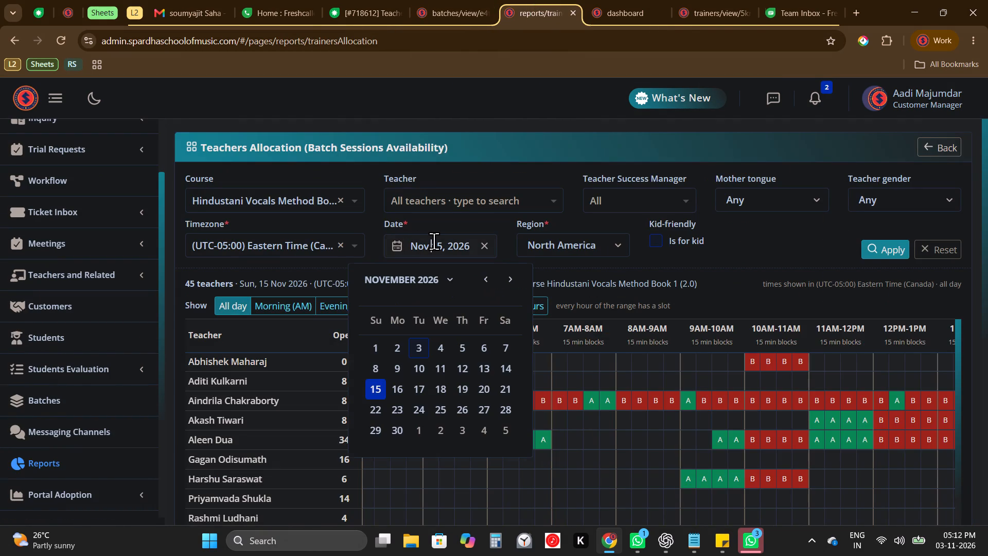
{"action": "left_click", "coordinate": [378, 369]}
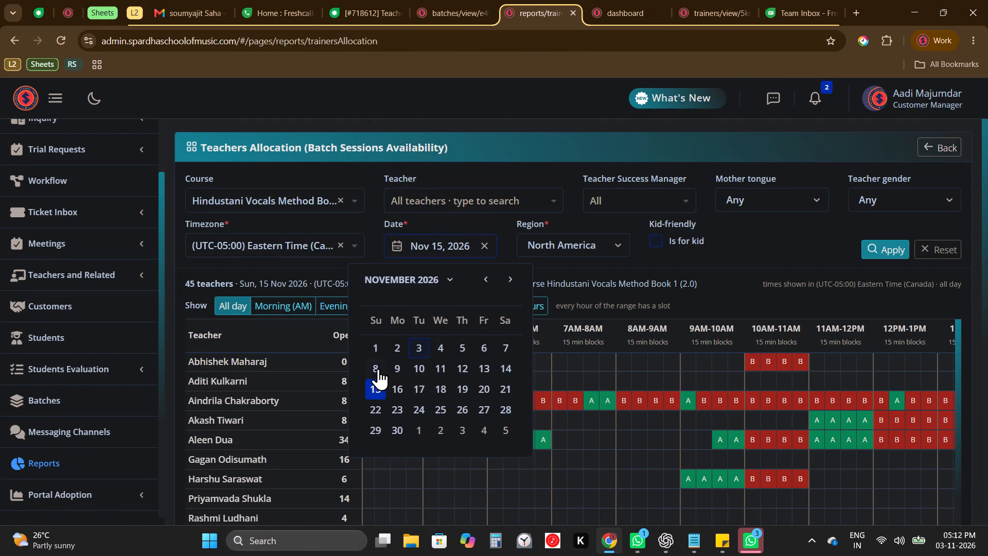
{"action": "left_click", "coordinate": [887, 247]}
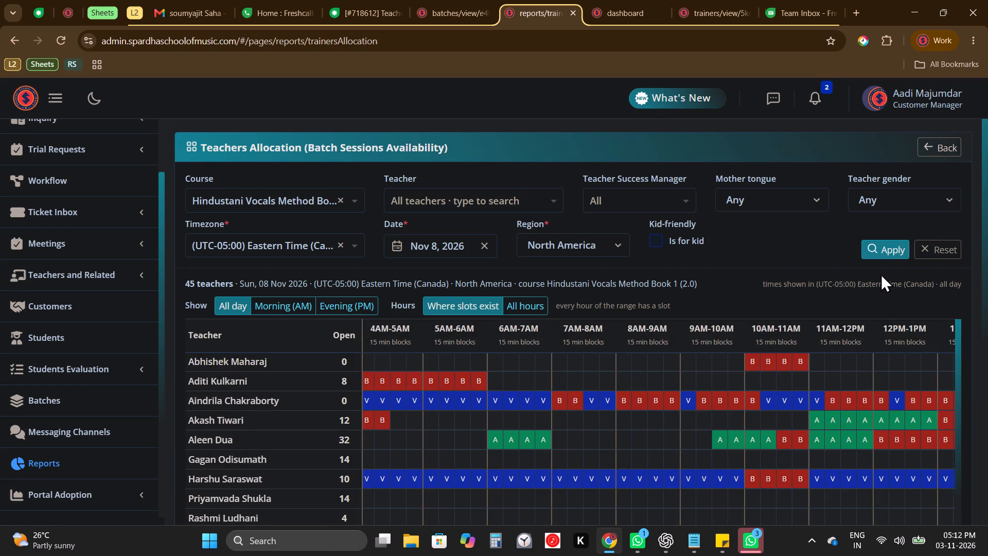
{"action": "scroll", "coordinate": [828, 427], "scroll_direction": "left", "scroll_amount": 2}
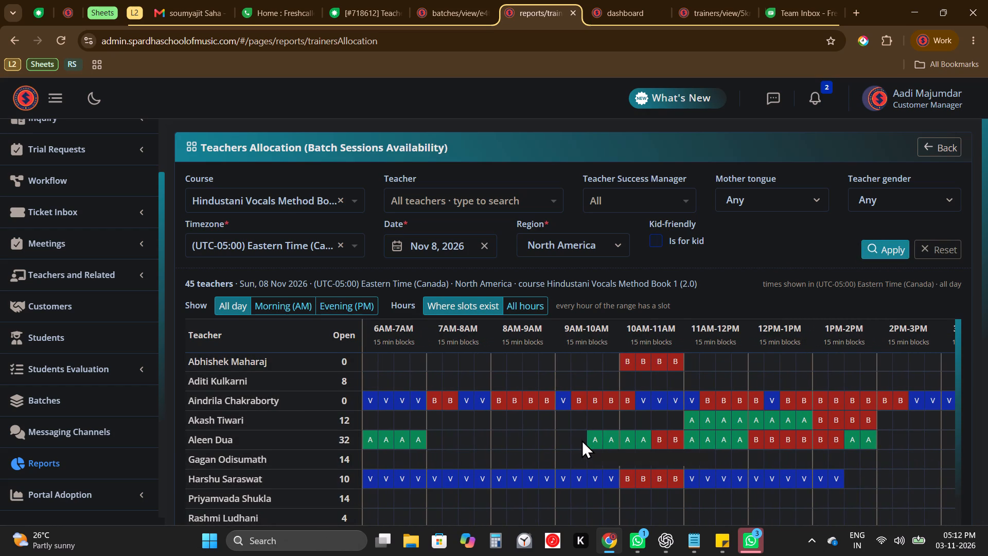
{"action": "left_click_drag", "start_coordinate": [589, 439], "coordinate": [642, 431]}
{"action": "left_click_drag", "start_coordinate": [642, 431], "coordinate": [659, 431]}
Run the allocation report for all teachers on Nov 29, 2026 and compare their slots, including Aleen's 11AM-12PM hour.
{"action": "left_click", "coordinate": [438, 245]}
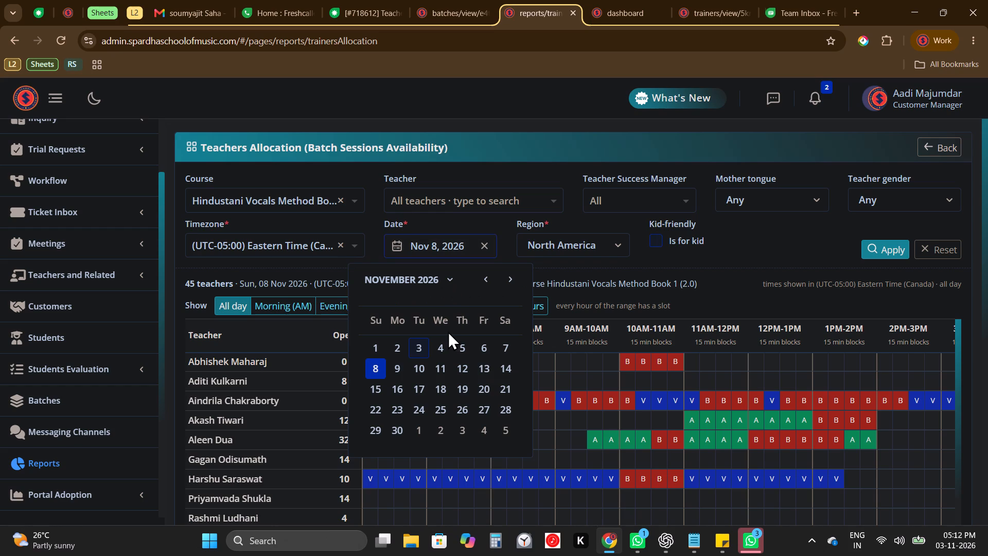
{"action": "left_click", "coordinate": [384, 422]}
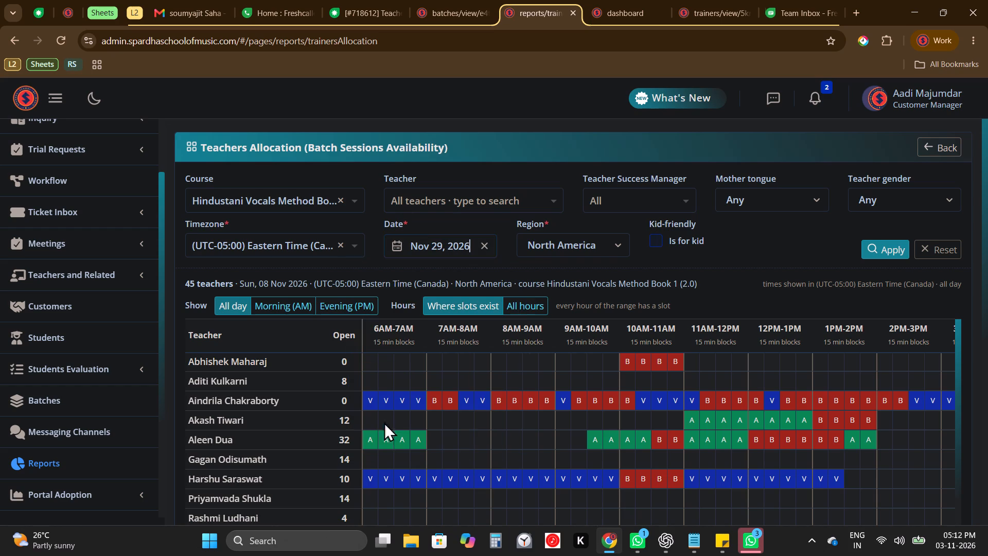
{"action": "left_click", "coordinate": [888, 243]}
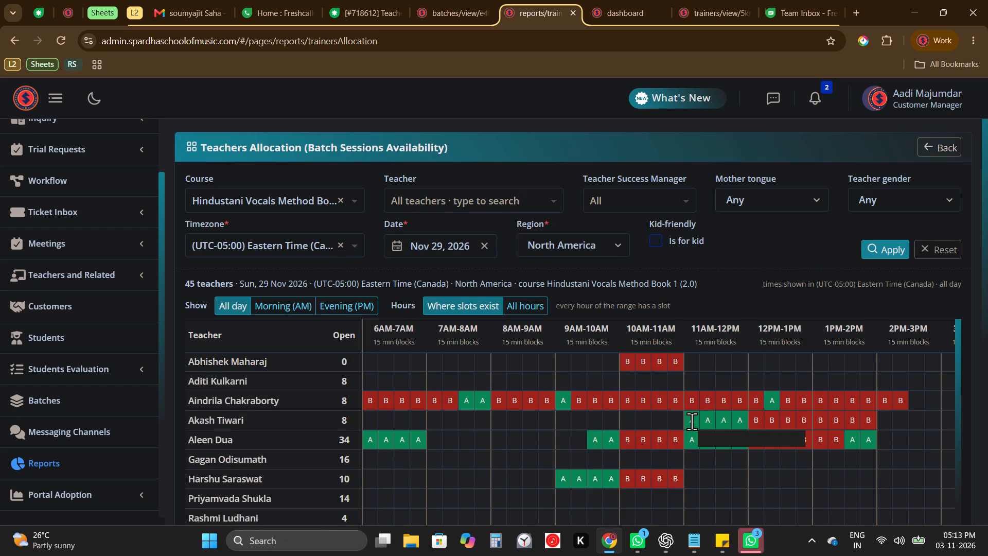
{"action": "left_click", "coordinate": [690, 440]}
{"action": "left_click_drag", "start_coordinate": [690, 440], "coordinate": [720, 446]}
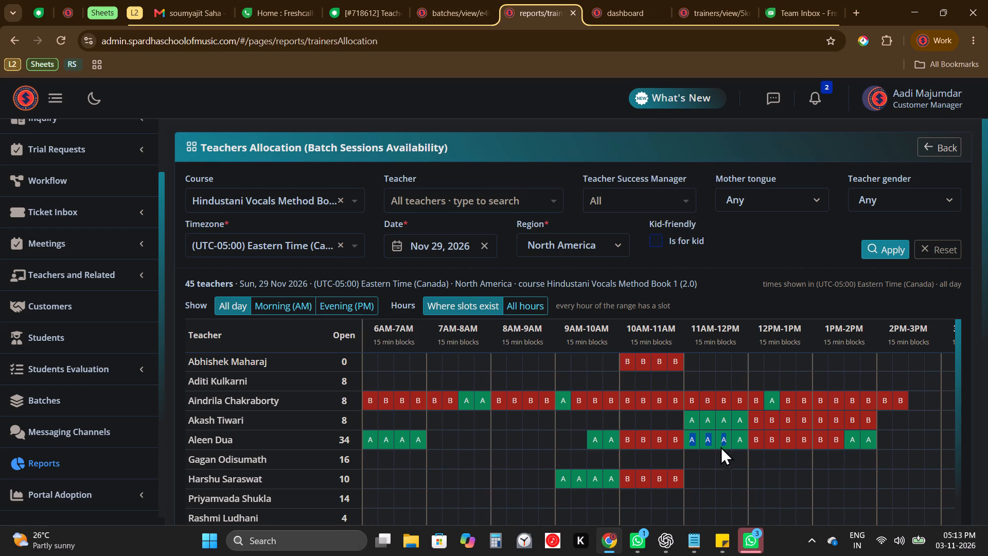
{"action": "left_click_drag", "start_coordinate": [720, 446], "coordinate": [738, 444]}
{"action": "scroll", "coordinate": [615, 501], "scroll_direction": "up", "scroll_amount": 1}
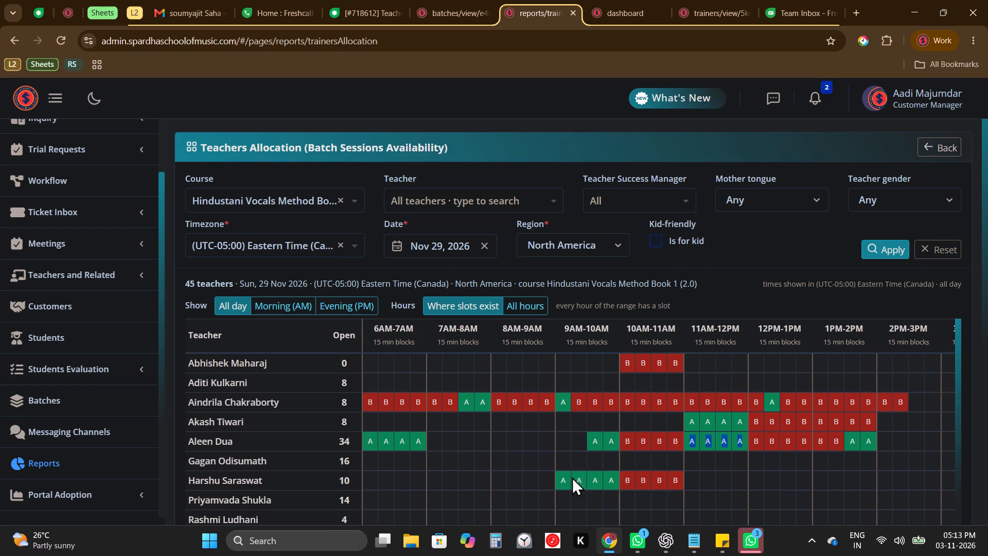
{"action": "scroll", "coordinate": [554, 441], "scroll_direction": "up", "scroll_amount": 2}
{"action": "scroll", "coordinate": [554, 441], "scroll_direction": "down", "scroll_amount": 1}
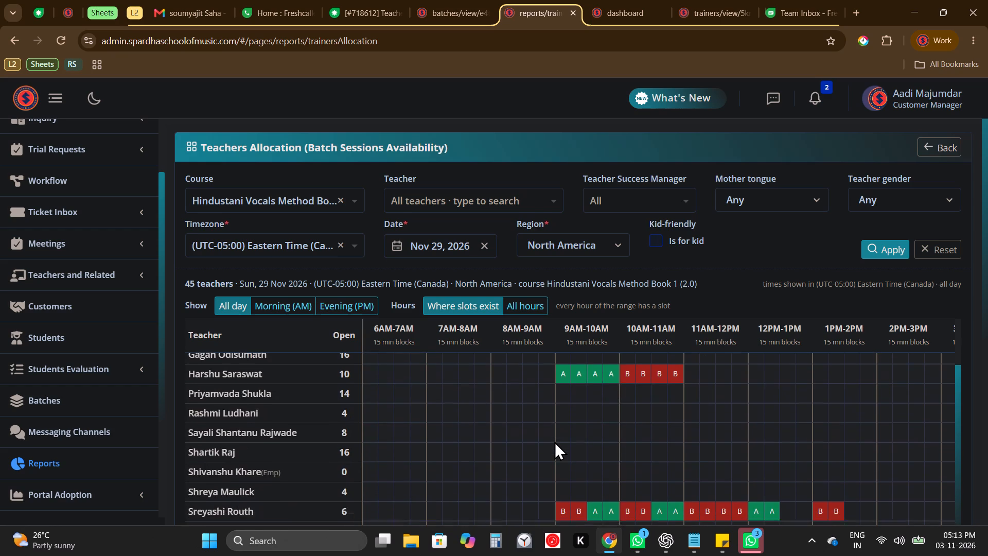
{"action": "scroll", "coordinate": [554, 441], "scroll_direction": "down", "scroll_amount": 1}
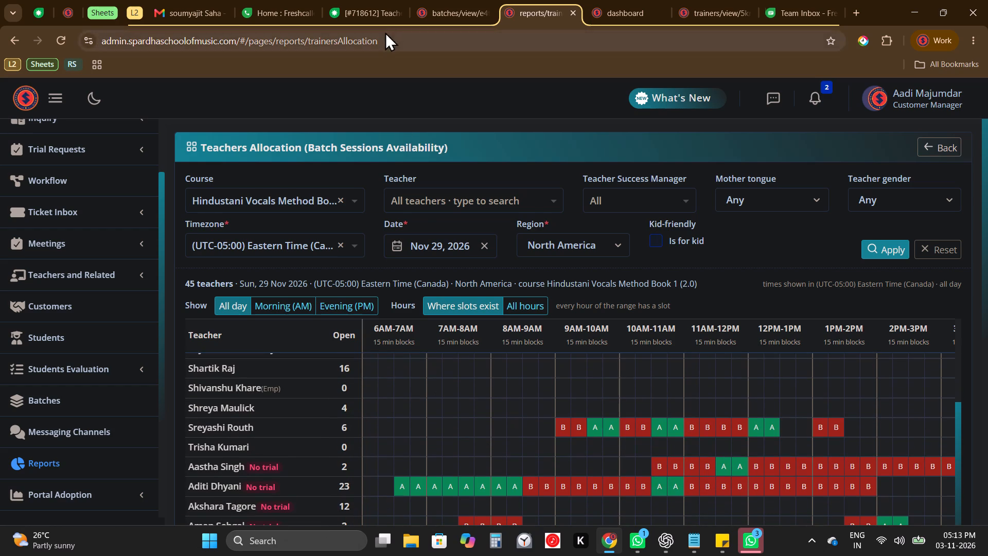
Copy the customer's mobile number from the contact info of ticket 718612.
{"action": "left_click", "coordinate": [449, 0]}
{"action": "left_click", "coordinate": [378, 0]}
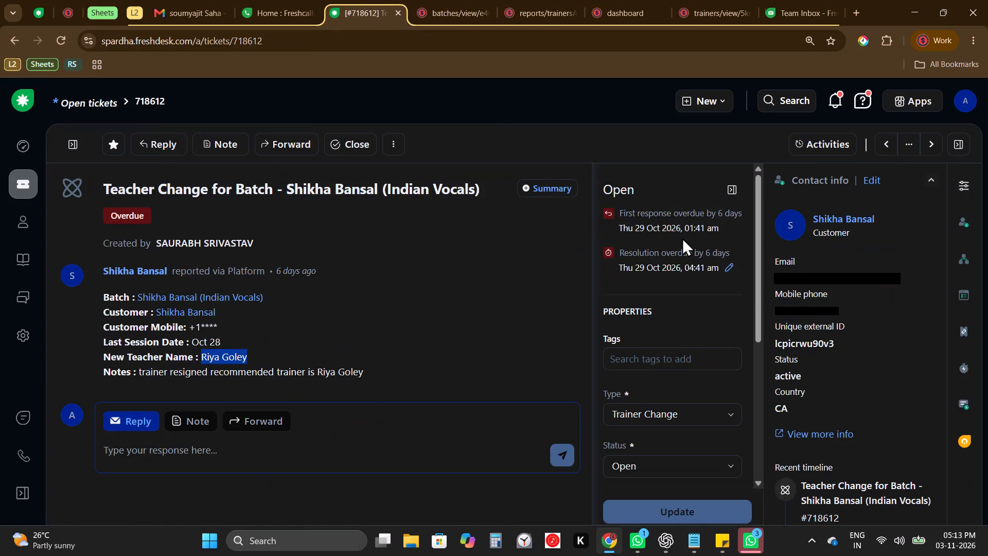
{"action": "triple_click", "coordinate": [857, 309]}
{"action": "key", "text": "ctrl+c"}
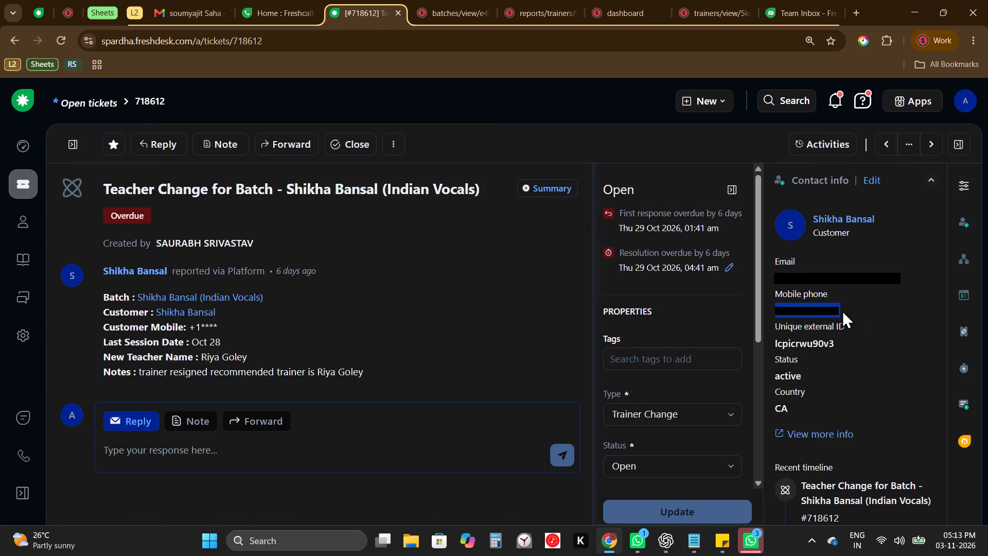
{"action": "left_click", "coordinate": [938, 138]}
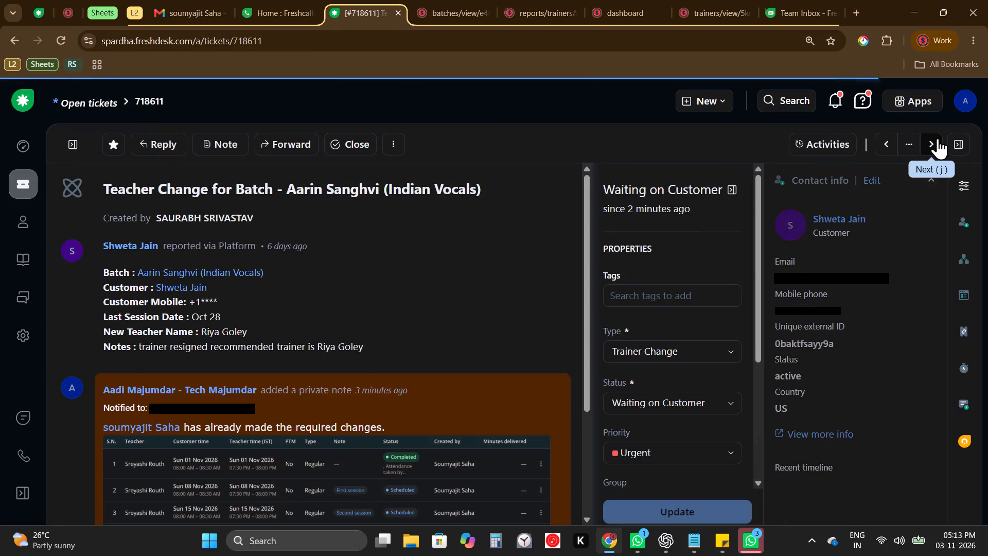
{"action": "left_click", "coordinate": [938, 138]}
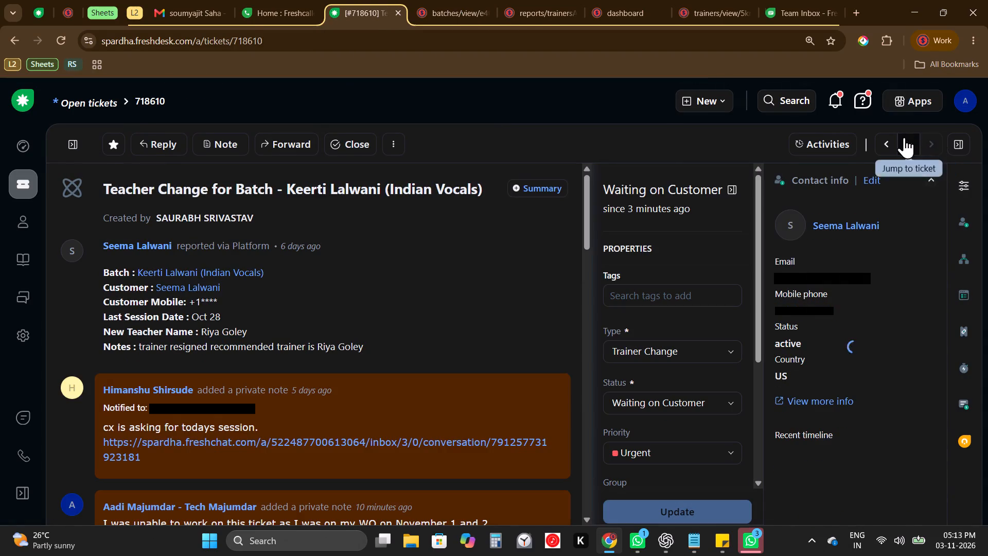
{"action": "scroll", "coordinate": [497, 354], "scroll_direction": "down", "scroll_amount": 3}
{"action": "triple_click", "coordinate": [886, 135]}
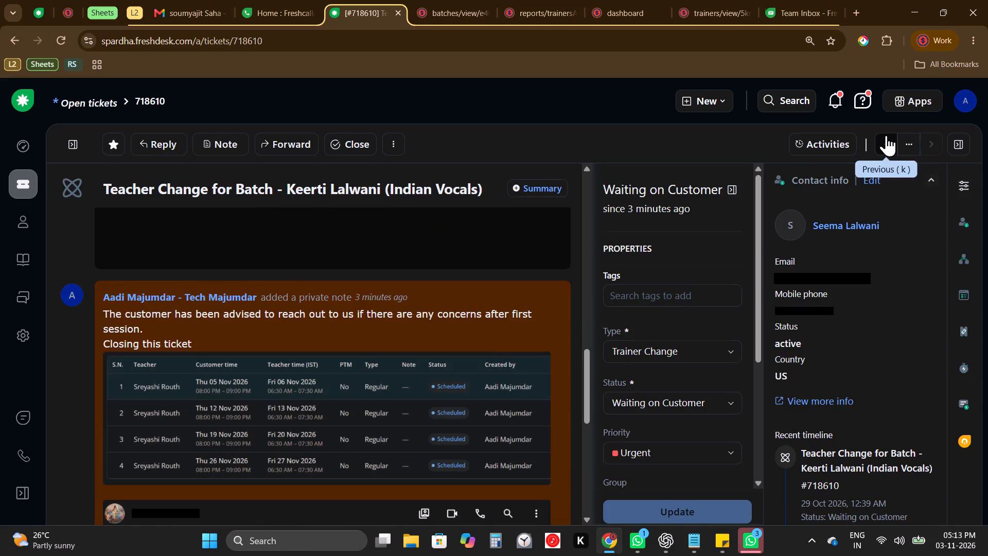
{"action": "left_click", "coordinate": [886, 135]}
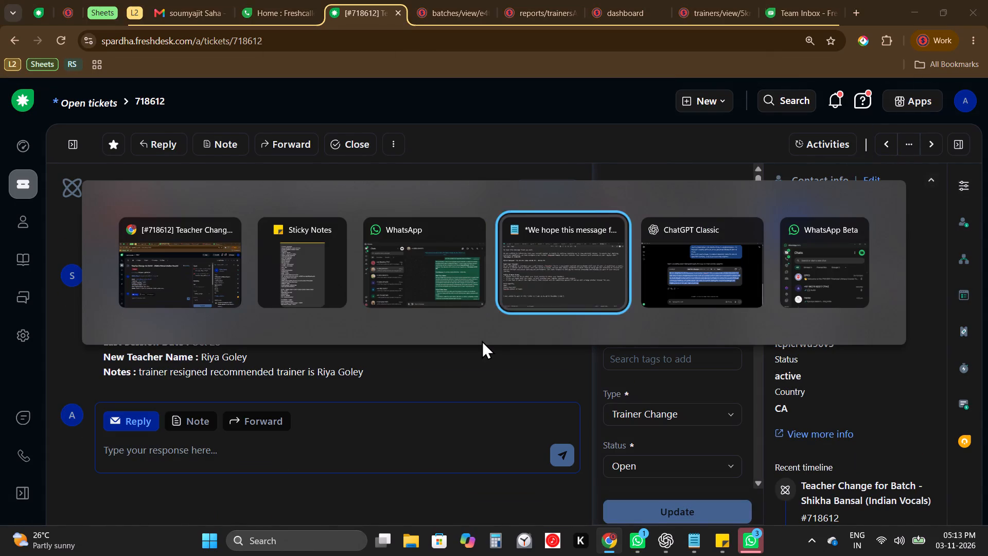
Switch to Notepad and select the prepared note about being on WO on November 1 and 2.
{"action": "triple_click", "coordinate": [381, 429]}
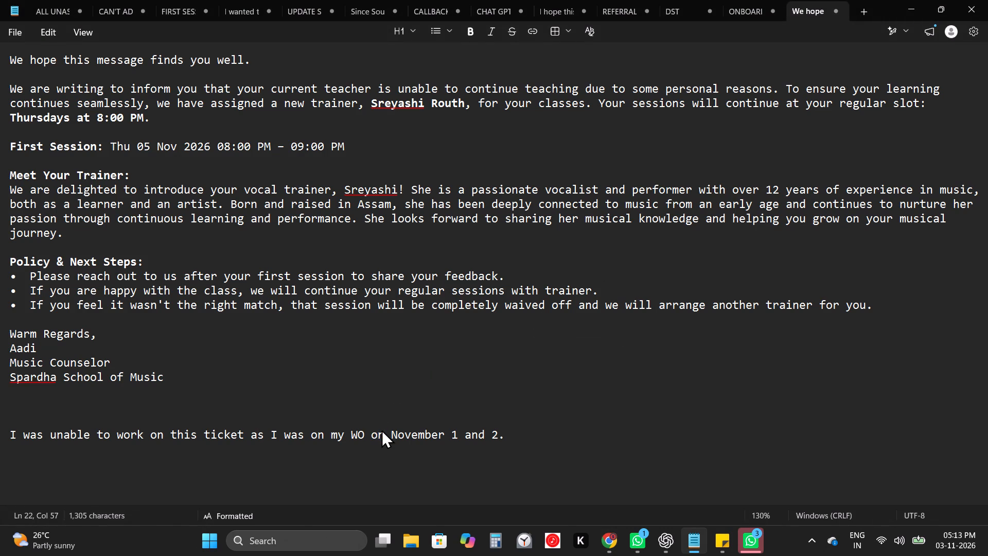
{"action": "key", "text": "ctrl+c"}
{"action": "left_click", "coordinate": [200, 426]}
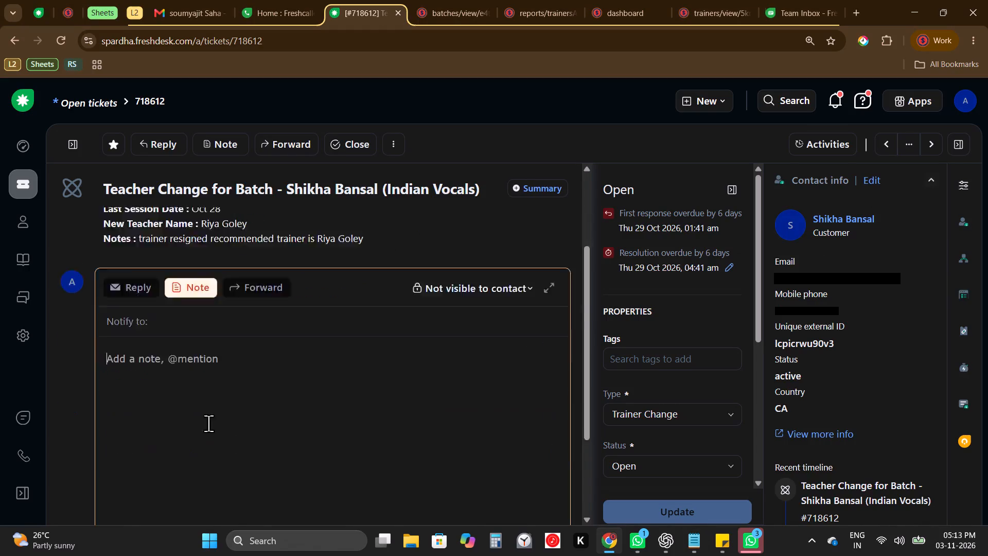
{"action": "left_click", "coordinate": [355, 369], "text": "ctrl"}
{"action": "key", "text": "ctrl+v"}
{"action": "left_click", "coordinate": [497, 492]}
Set the ticket's status to Waiting on Customer and save the updated properties.
{"action": "left_click_drag", "start_coordinate": [616, 474], "coordinate": [673, 441]}
{"action": "left_click", "coordinate": [673, 441]}
{"action": "left_click", "coordinate": [679, 509]}
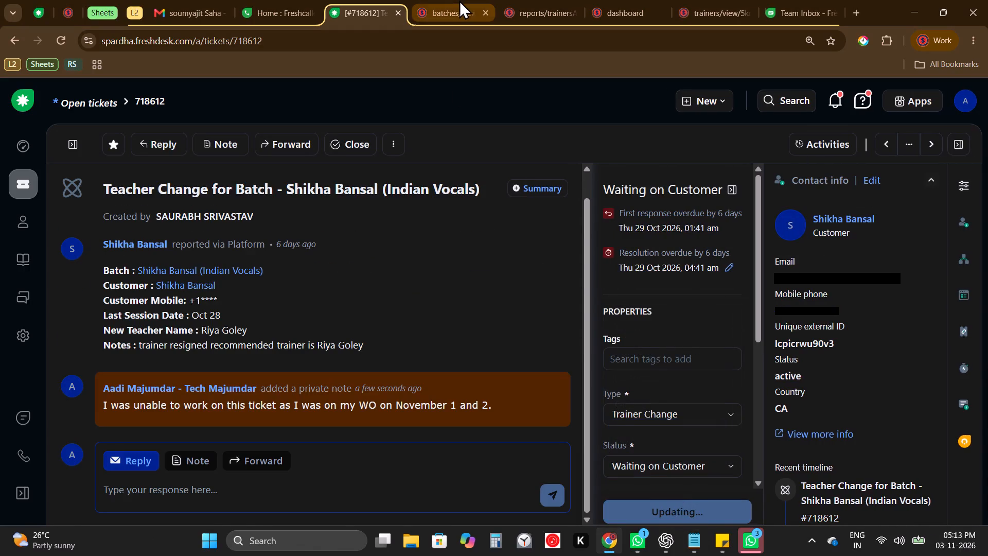
{"action": "left_click", "coordinate": [459, 0]}
{"action": "left_click", "coordinate": [407, 0]}
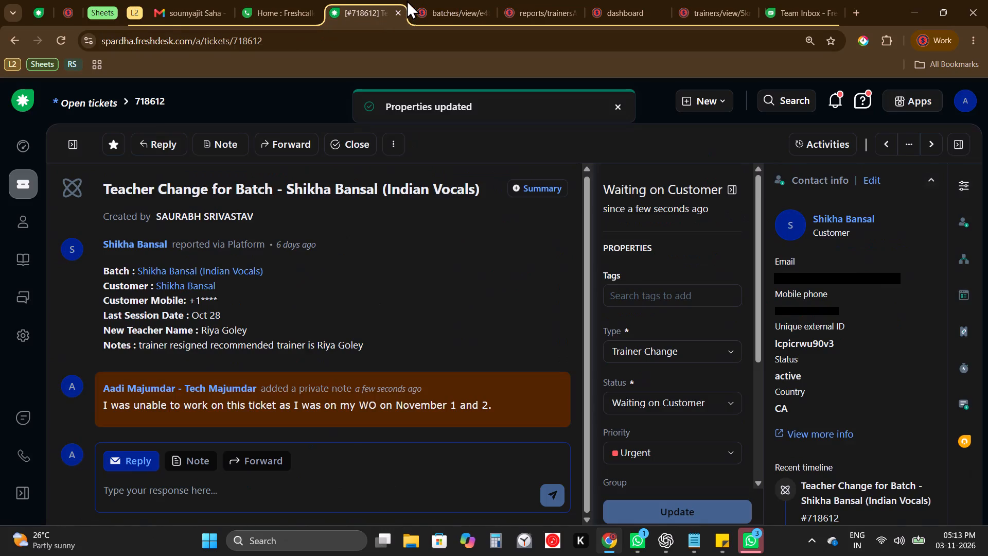
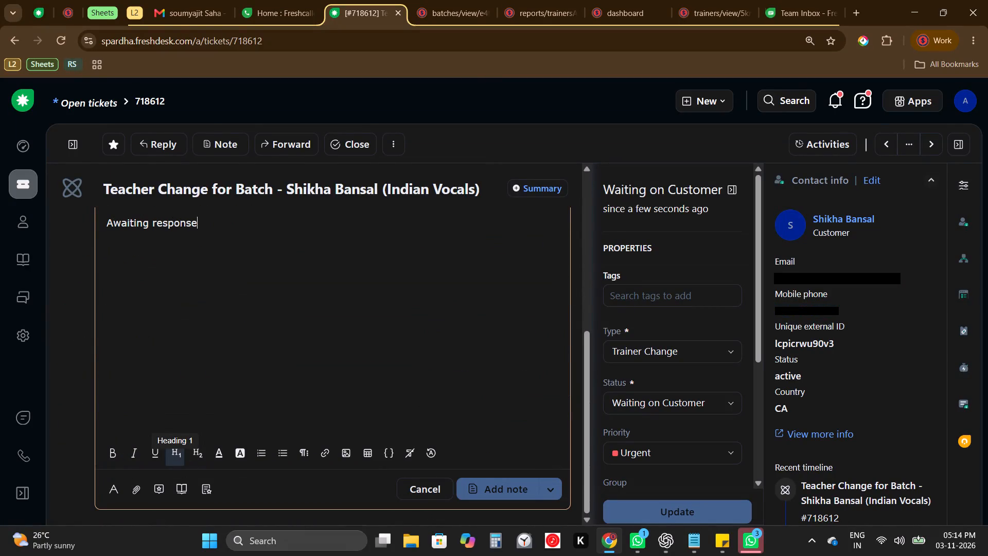
Paste the copied WhatsApp chat screenshot below "Awaiting response" in the note and add the note to ticket 718612.
{"action": "key", "text": "Return"}
{"action": "key", "text": "ctrl+v"}
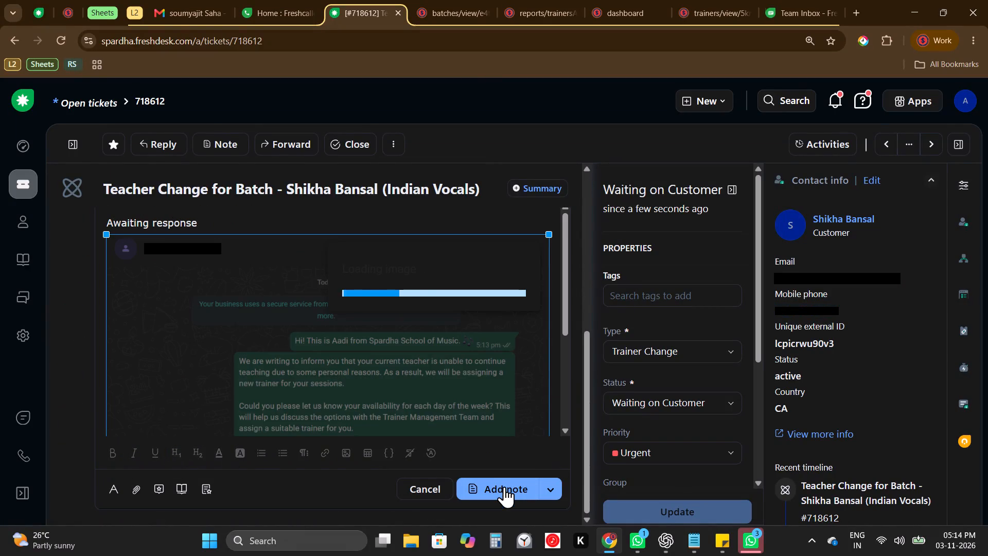
{"action": "left_click", "coordinate": [504, 486]}
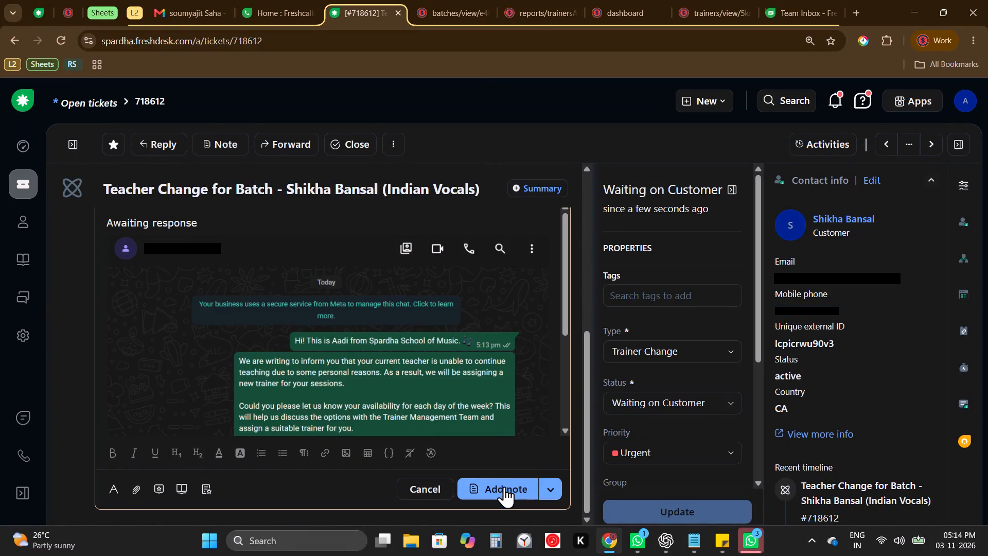
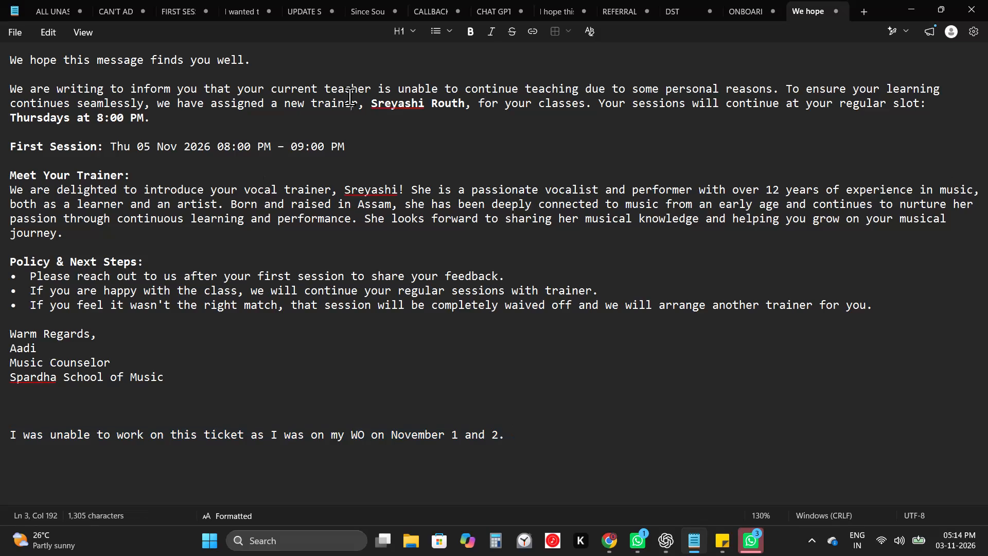
Replace the body of the trainer-change message, from the teacher-change notice through the policy points, with the copied text requesting the customer's weekly availability.
{"action": "left_click_drag", "start_coordinate": [349, 96], "coordinate": [291, 231]}
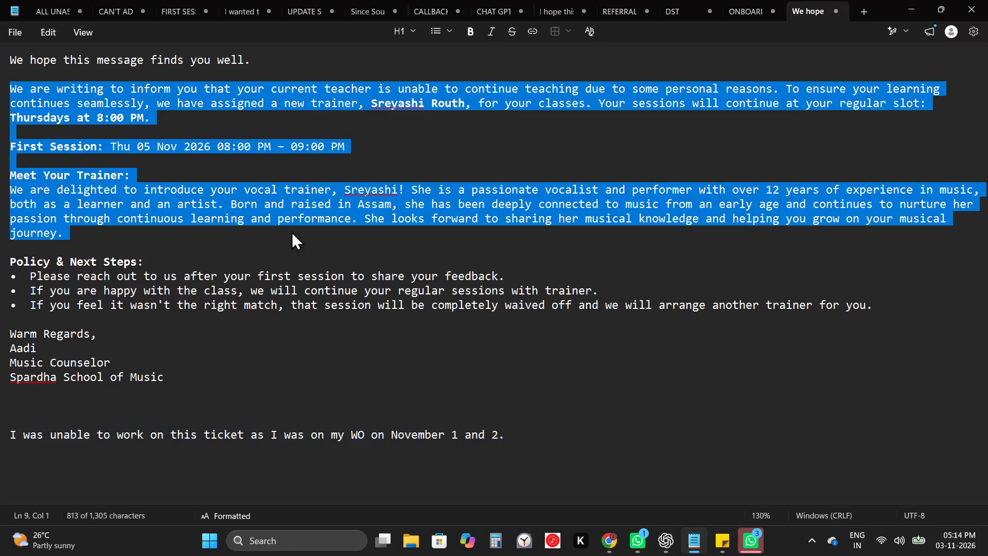
{"action": "left_click_drag", "start_coordinate": [291, 231], "coordinate": [285, 304]}
{"action": "key", "text": "ctrl+v"}
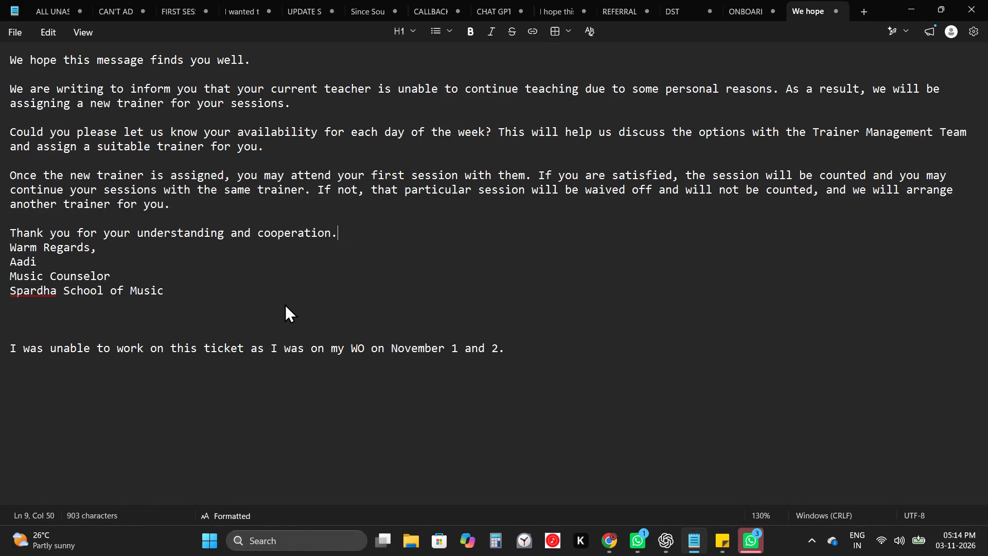
Select the complete trainer-change message from the opening greeting through the Spardha School of Music signature.
{"action": "left_click_drag", "start_coordinate": [190, 300], "coordinate": [0, 63]}
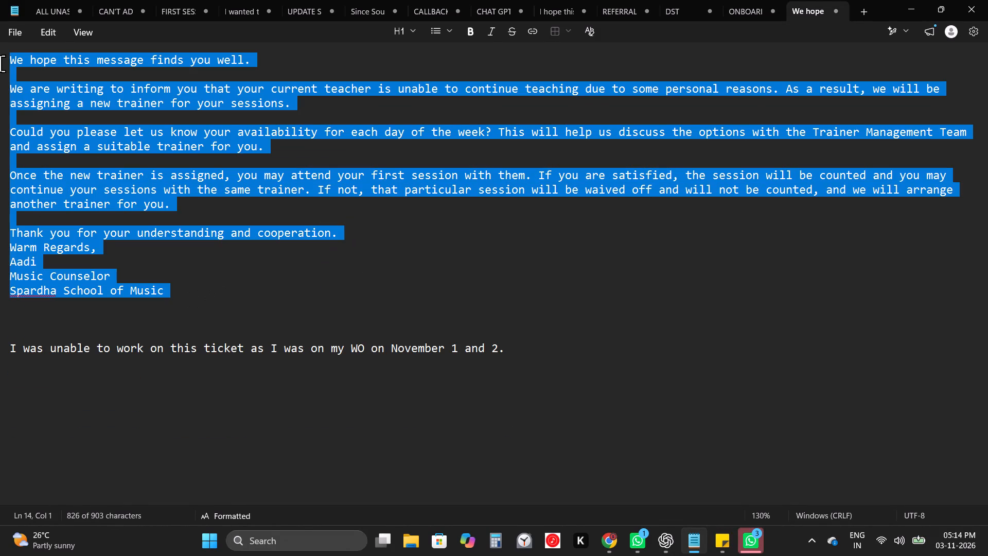
{"action": "left_click_drag", "start_coordinate": [0, 63], "coordinate": [0, 63]}
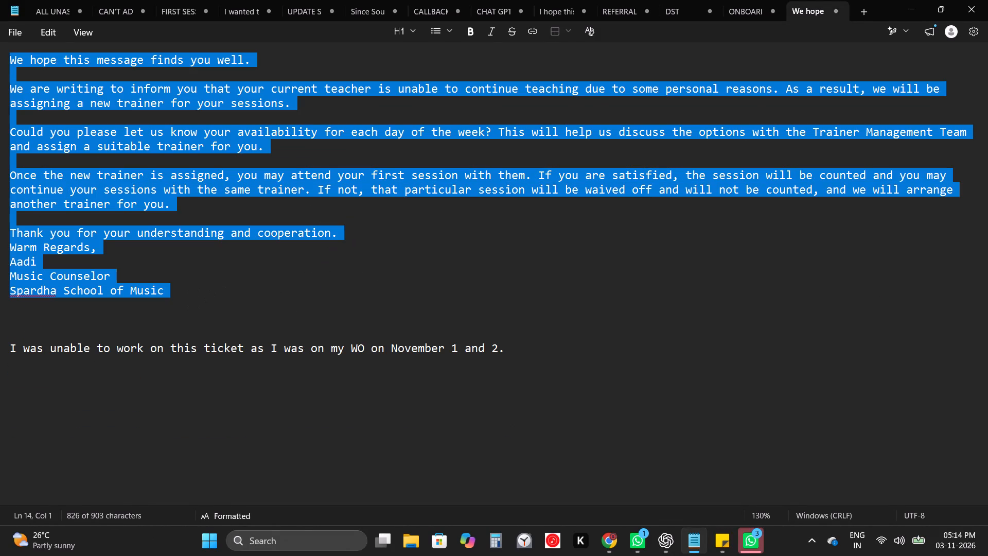
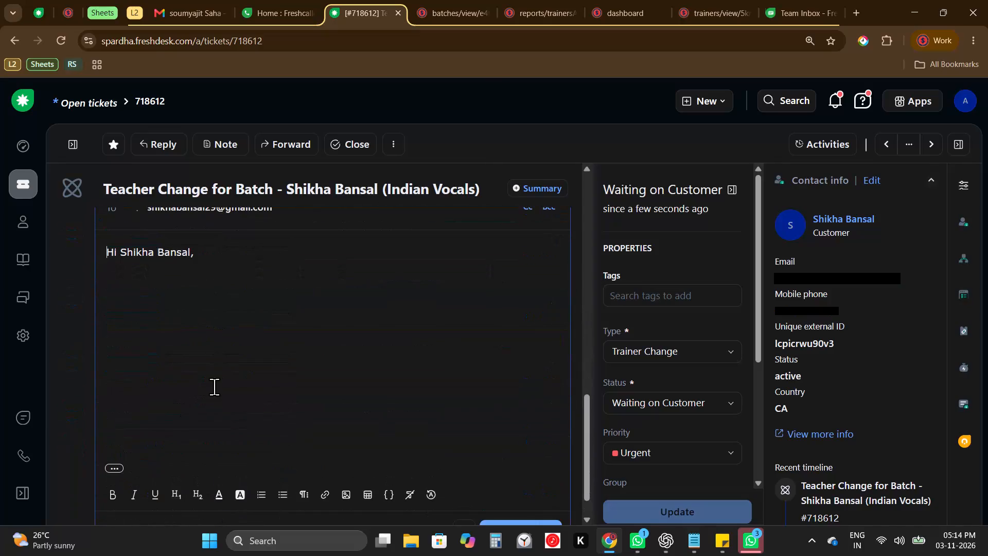
Reply on ticket 718612 with the prepared teacher-change message asking for weekly availability, tidying its spacing, removing the quoted text and sending it.
{"action": "key", "text": "ctrl+v"}
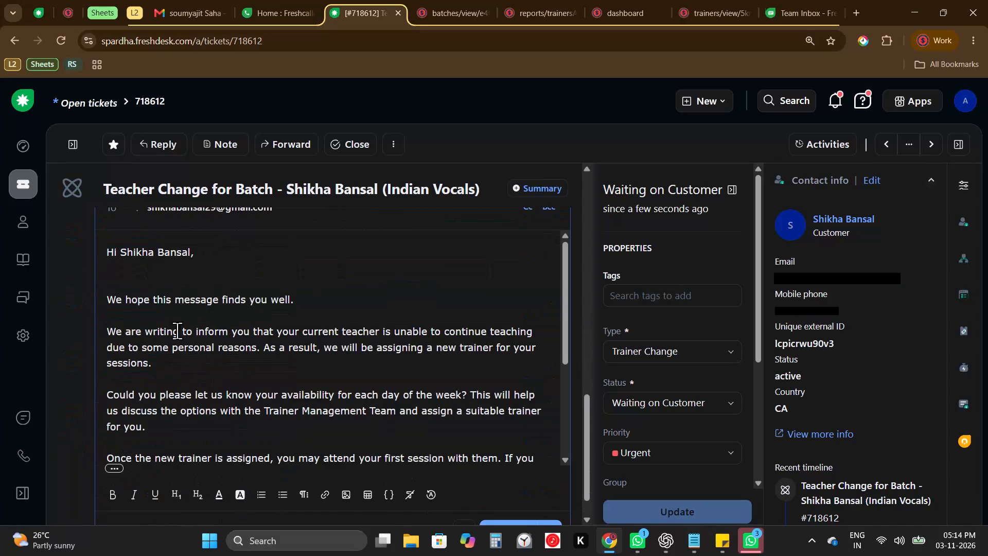
{"action": "left_click", "coordinate": [135, 288]}
{"action": "key", "text": "BackSpace"}
{"action": "scroll", "coordinate": [135, 288], "scroll_direction": "down", "scroll_amount": 2}
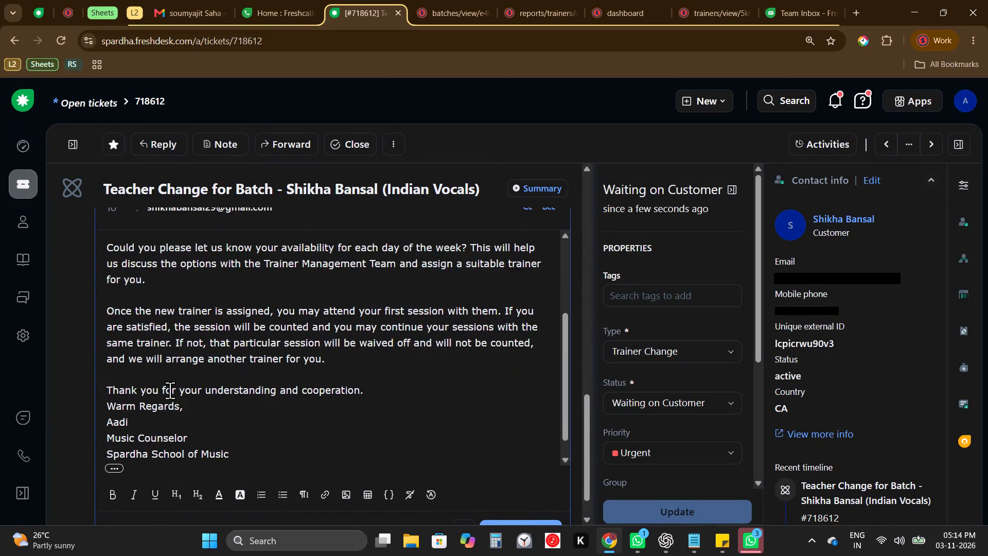
{"action": "left_click", "coordinate": [380, 371]}
{"action": "key", "text": "shift+Return"}
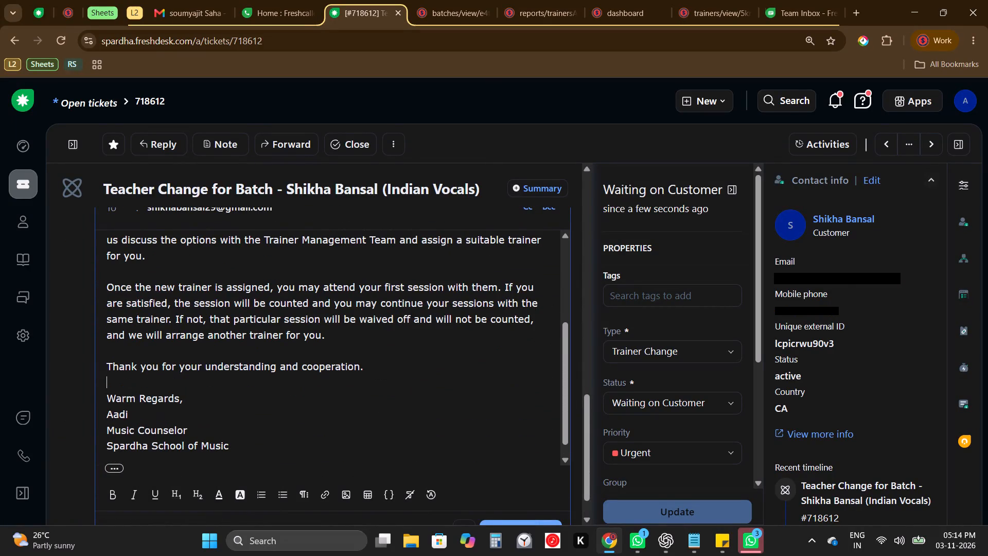
{"action": "scroll", "coordinate": [380, 371], "scroll_direction": "down", "scroll_amount": 3}
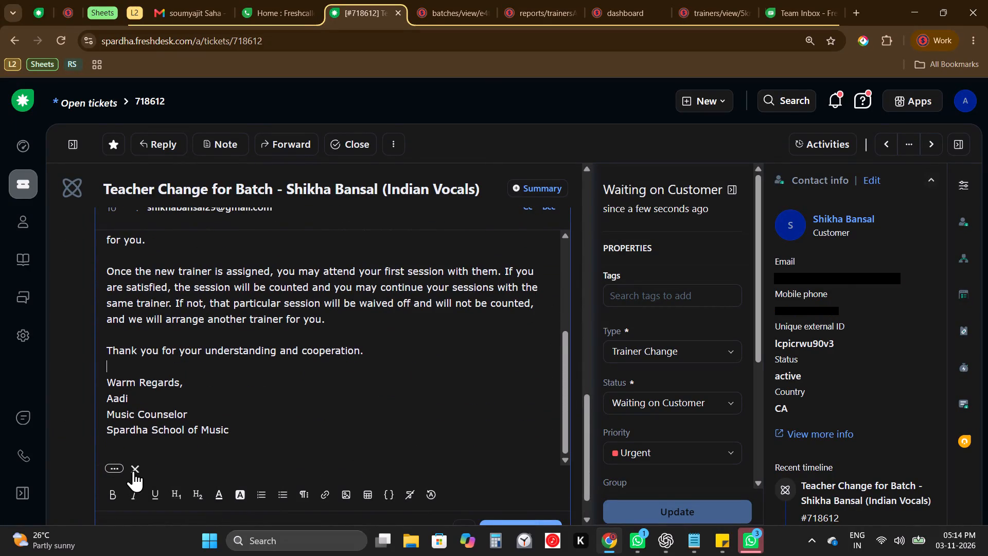
{"action": "left_click", "coordinate": [135, 468]}
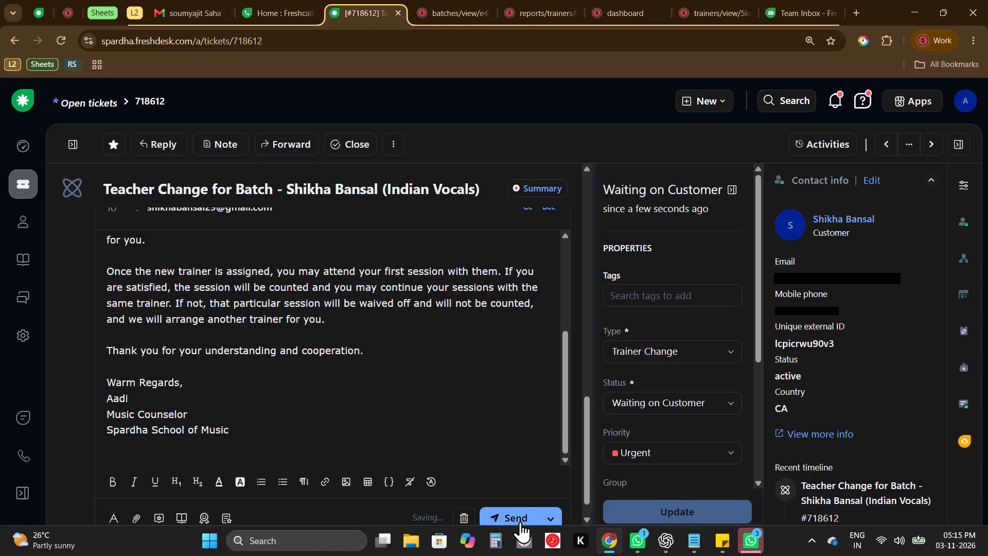
{"action": "left_click", "coordinate": [520, 522]}
Move to ticket 718613, open its linked Indian Vocals batch, close the previous batch's page and check the ticket details.
{"action": "left_click", "coordinate": [885, 151]}
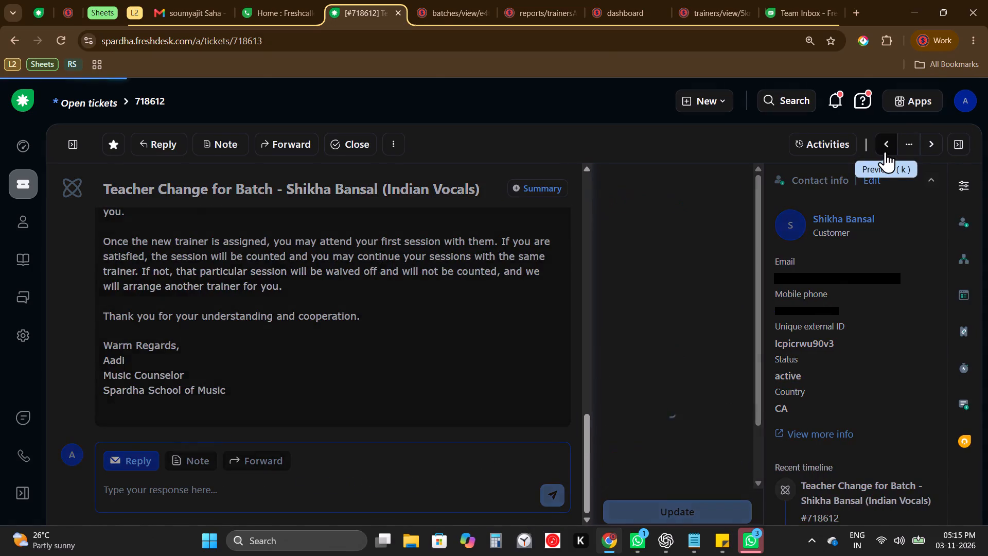
{"action": "left_click", "coordinate": [254, 323]}
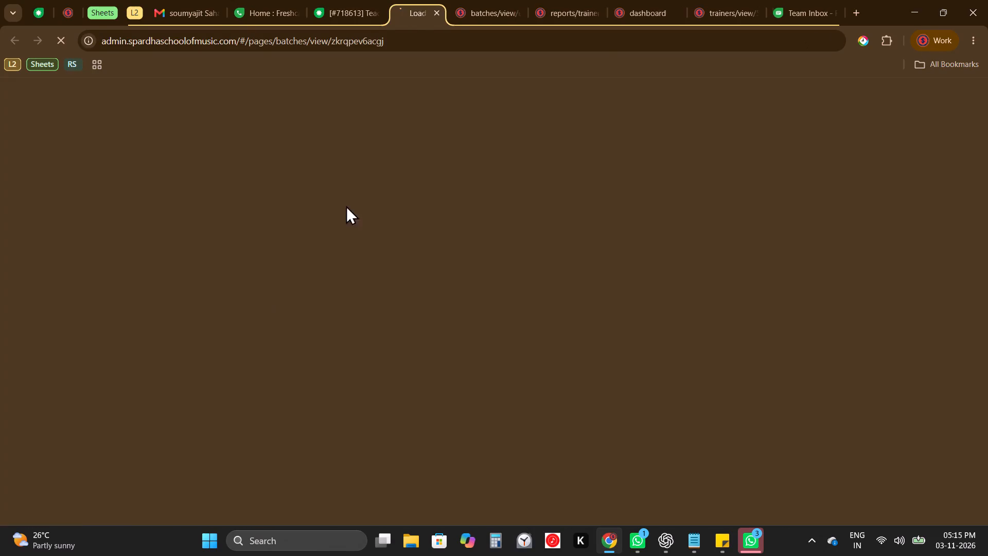
{"action": "left_click", "coordinate": [523, 11]}
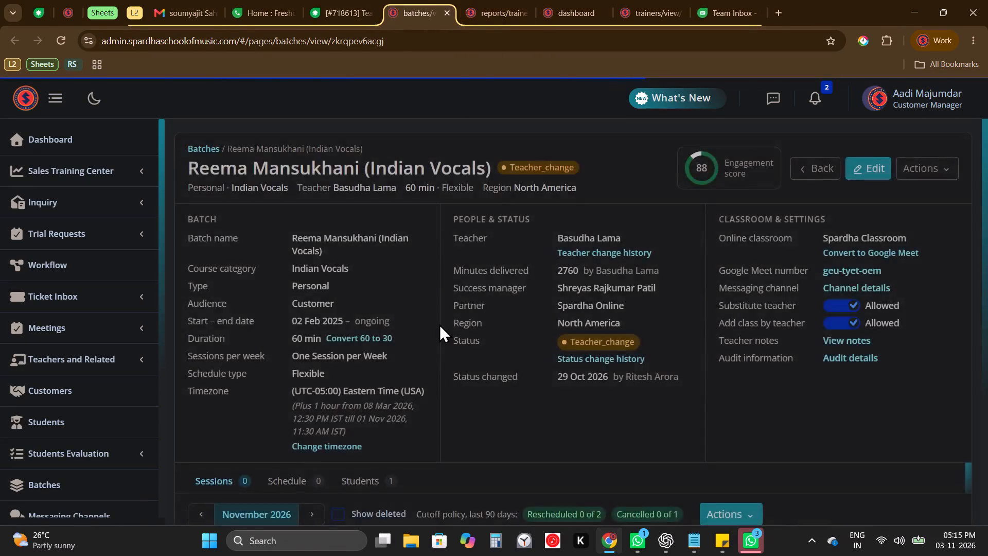
{"action": "scroll", "coordinate": [439, 324], "scroll_direction": "down", "scroll_amount": 5}
{"action": "left_click", "coordinate": [367, 0]}
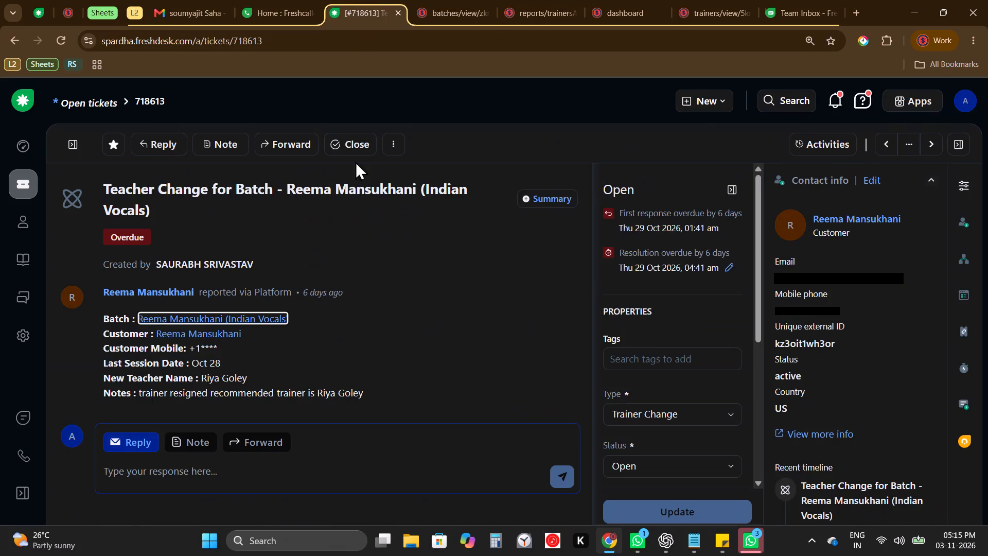
{"action": "left_click", "coordinate": [438, 0]}
Go back through the batch's October and September 2026 sessions and examine the customer's class days and times.
{"action": "left_click", "coordinate": [199, 334]}
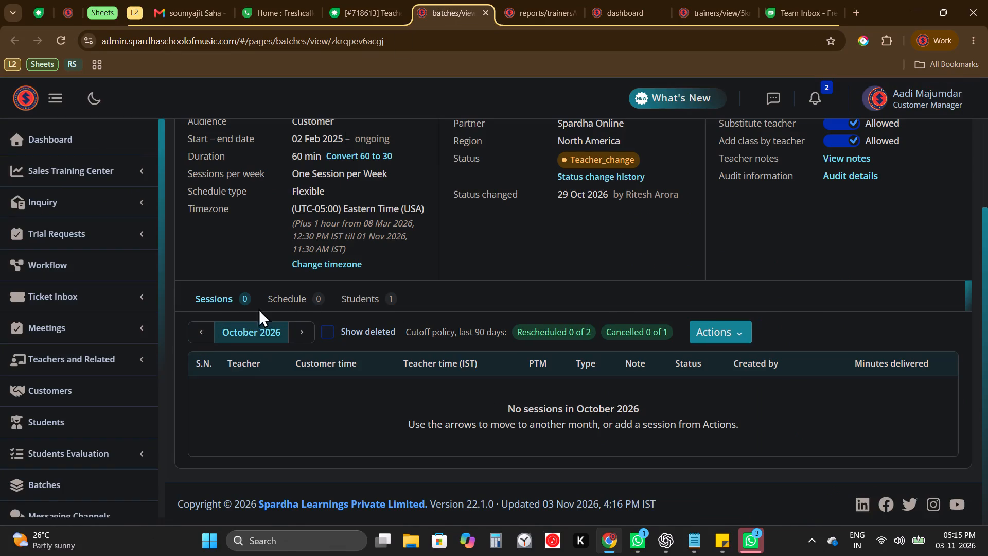
{"action": "scroll", "coordinate": [380, 363], "scroll_direction": "down", "scroll_amount": 1}
{"action": "left_click", "coordinate": [203, 332]}
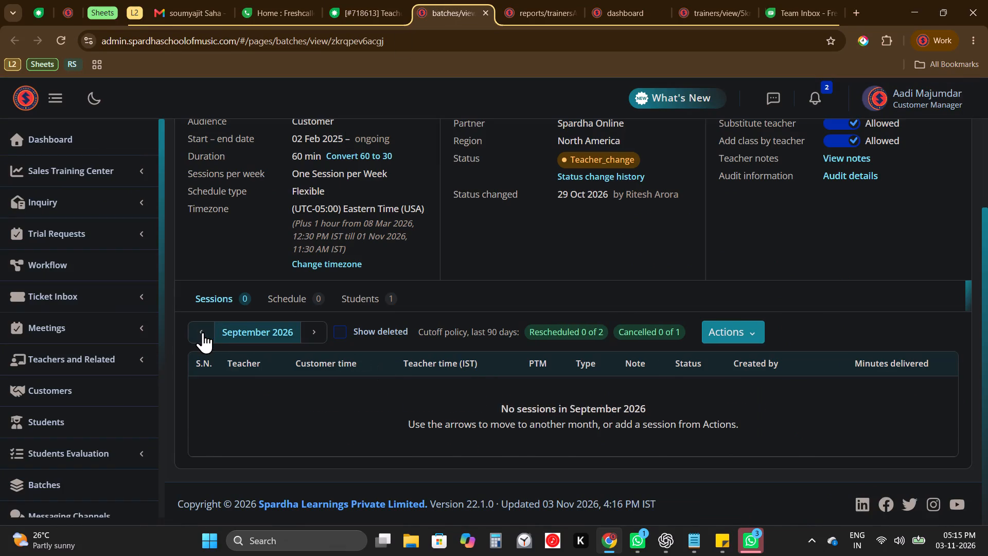
{"action": "scroll", "coordinate": [316, 330], "scroll_direction": "down", "scroll_amount": 1}
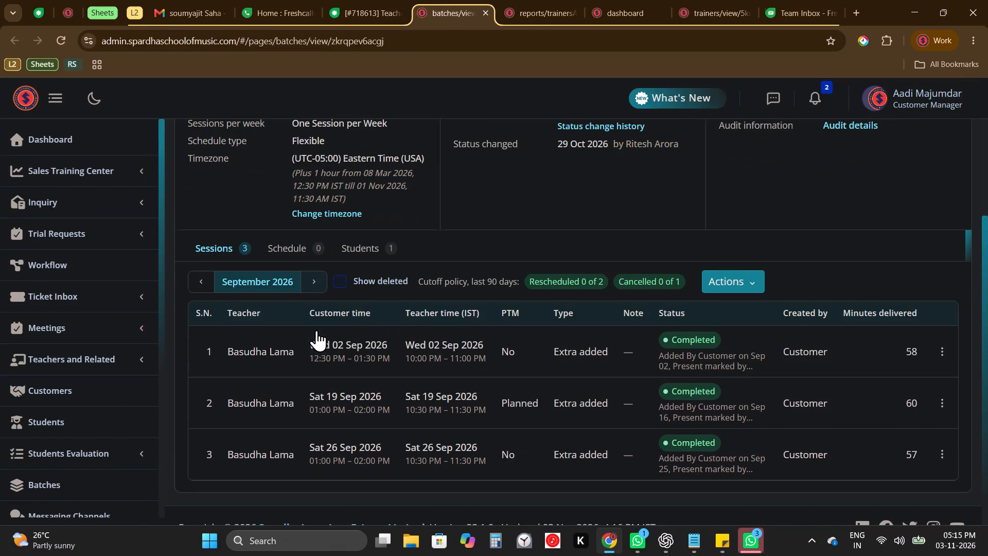
{"action": "scroll", "coordinate": [316, 330], "scroll_direction": "down", "scroll_amount": 2}
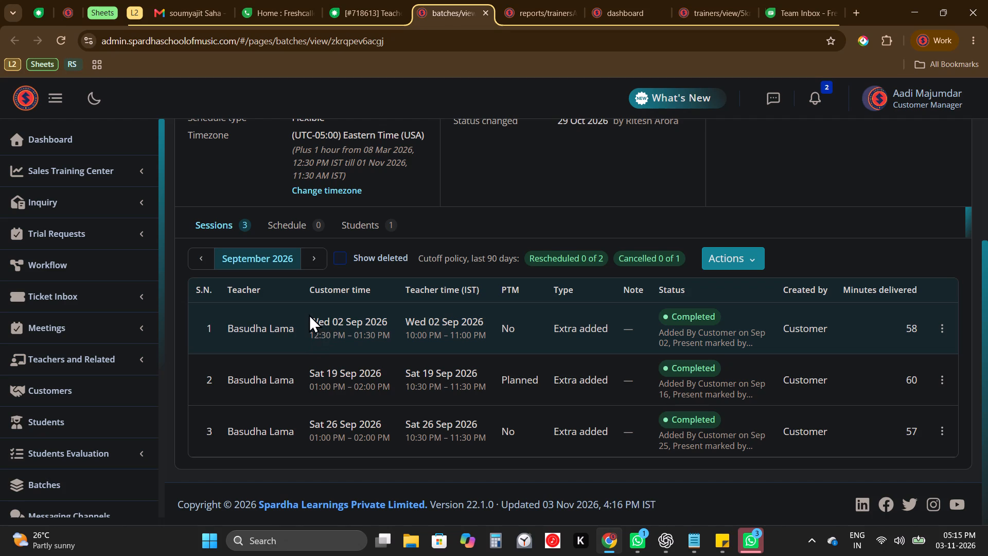
{"action": "left_click", "coordinate": [309, 314]}
{"action": "left_click_drag", "start_coordinate": [309, 314], "coordinate": [392, 335]}
{"action": "scroll", "coordinate": [392, 335], "scroll_direction": "up", "scroll_amount": 1}
Copy the course name from the batch's student list.
{"action": "left_click", "coordinate": [378, 282]}
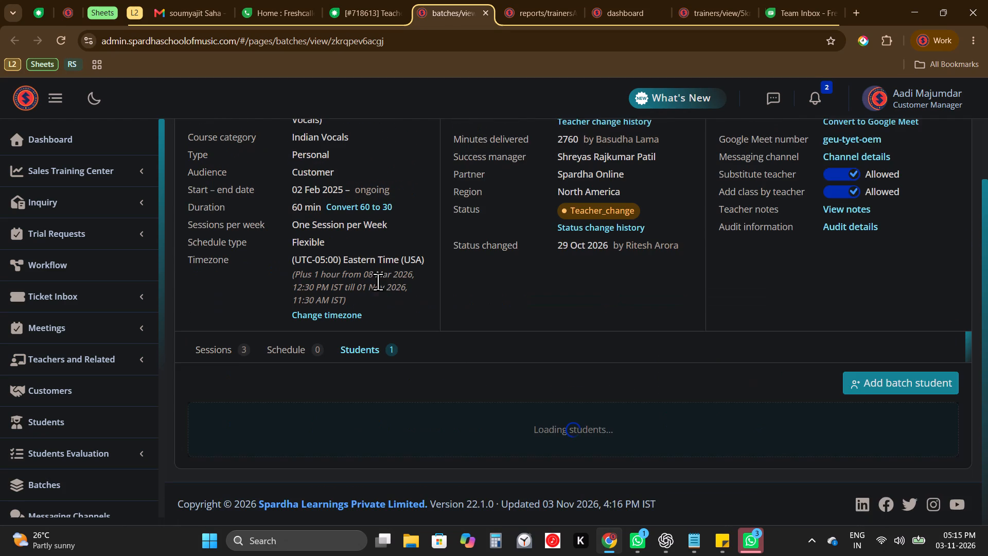
{"action": "triple_click", "coordinate": [539, 419]}
{"action": "key", "text": "ctrl+c"}
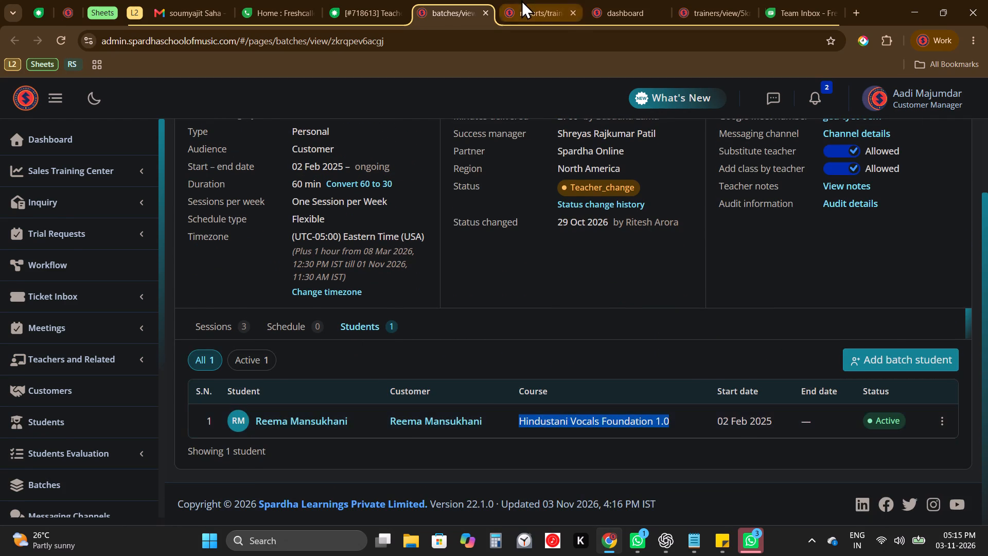
Set the course in the teachers allocation report to Hindustani Vocals Foundation 2.0, shortening the copied course name to search for it.
{"action": "left_click", "coordinate": [521, 0]}
{"action": "left_click", "coordinate": [325, 249]}
{"action": "left_click_drag", "start_coordinate": [346, 217], "coordinate": [346, 213]}
{"action": "left_click", "coordinate": [346, 213]}
{"action": "left_click", "coordinate": [344, 211]}
{"action": "left_click", "coordinate": [343, 207]}
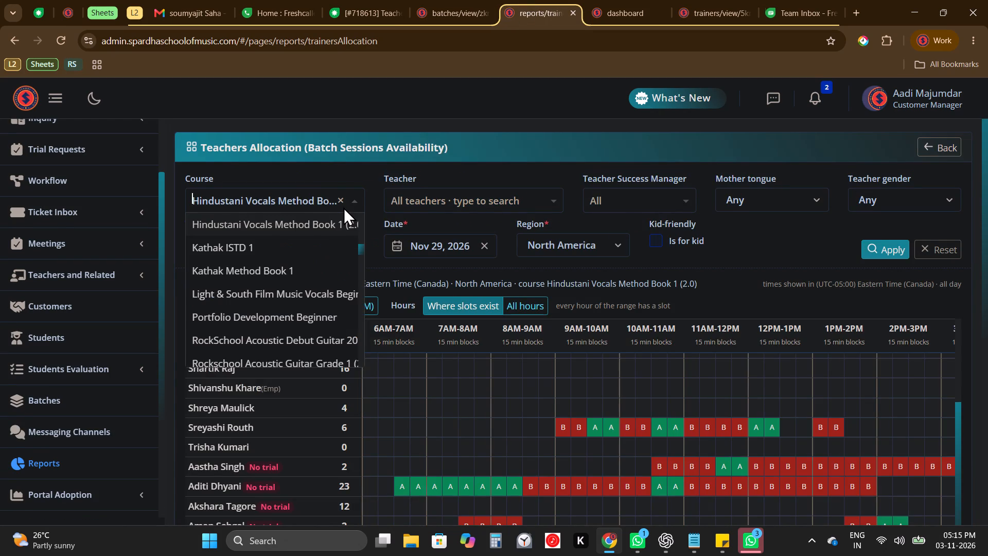
{"action": "key", "text": "ctrl+v"}
{"action": "key", "text": "Return"}
{"action": "key", "text": "BackSpace"}
{"action": "key", "text": "ctrl+a"}
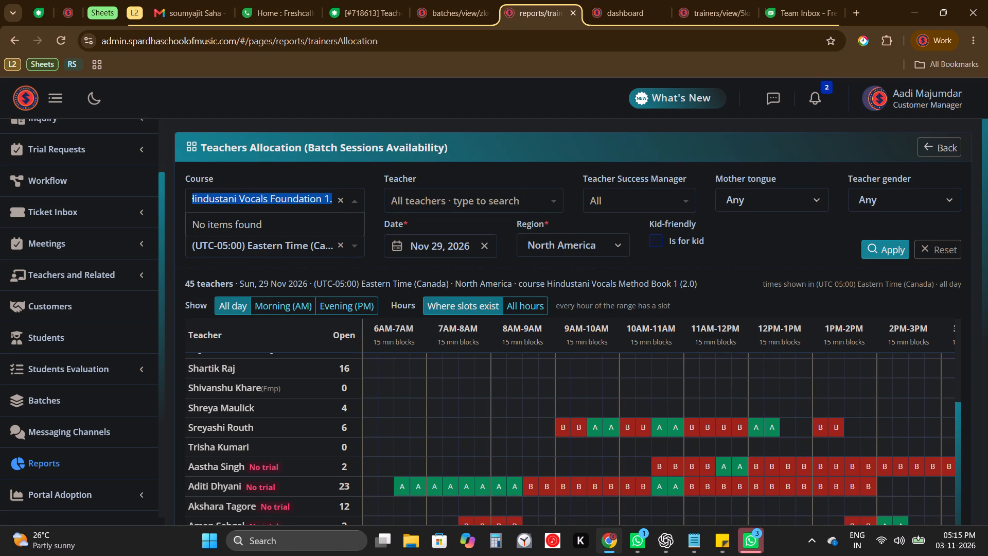
{"action": "key", "text": "ctrl+v"}
{"action": "key", "text": "BackSpace"}
{"action": "key", "text": "BackSpace"}
{"action": "key", "text": "BackSpace"}
{"action": "key", "text": "Return"}
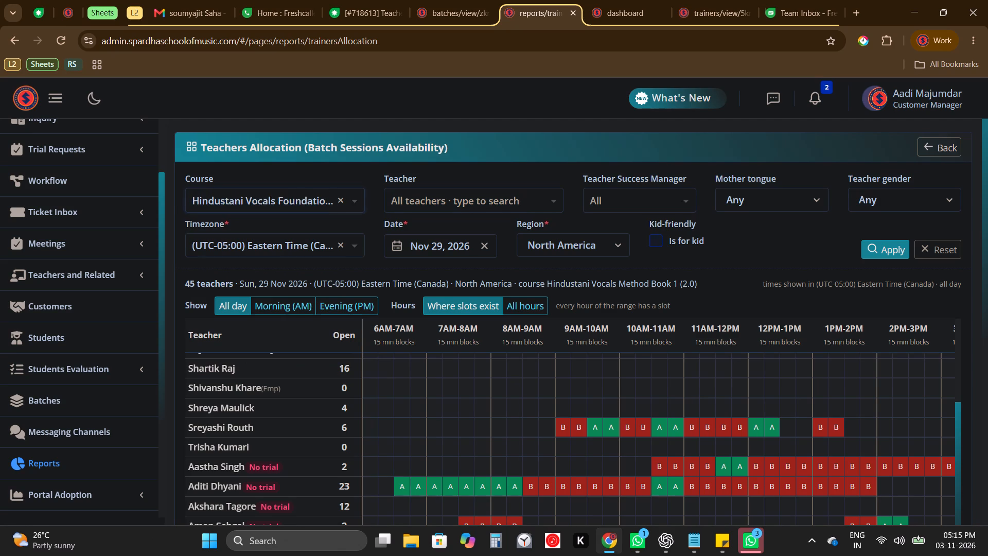
Copy the batch's timezone and set the allocation report's timezone to (UTC-05:00) Eastern Time (USA).
{"action": "left_click", "coordinate": [486, 0]}
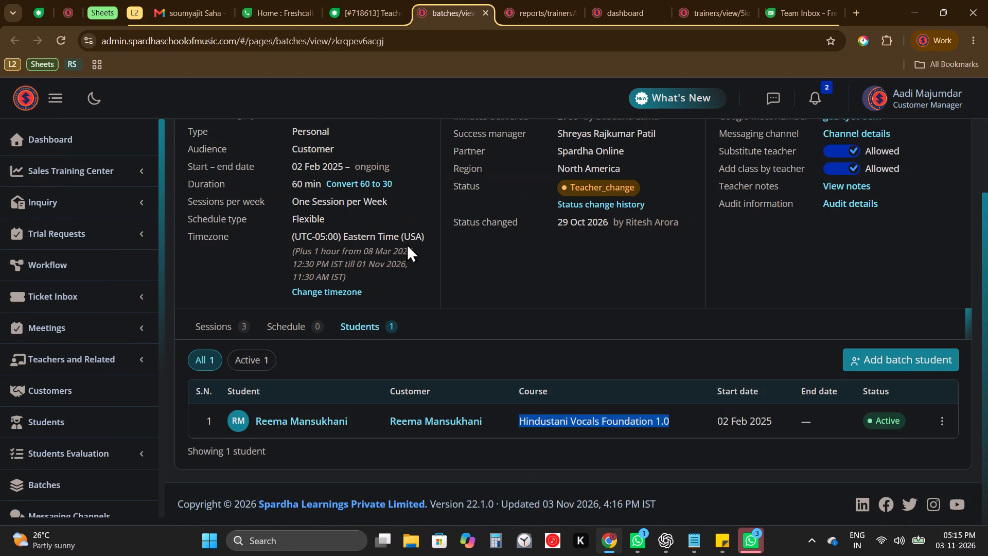
{"action": "triple_click", "coordinate": [390, 239]}
{"action": "key", "text": "ctrl+c"}
{"action": "left_click", "coordinate": [498, 0]}
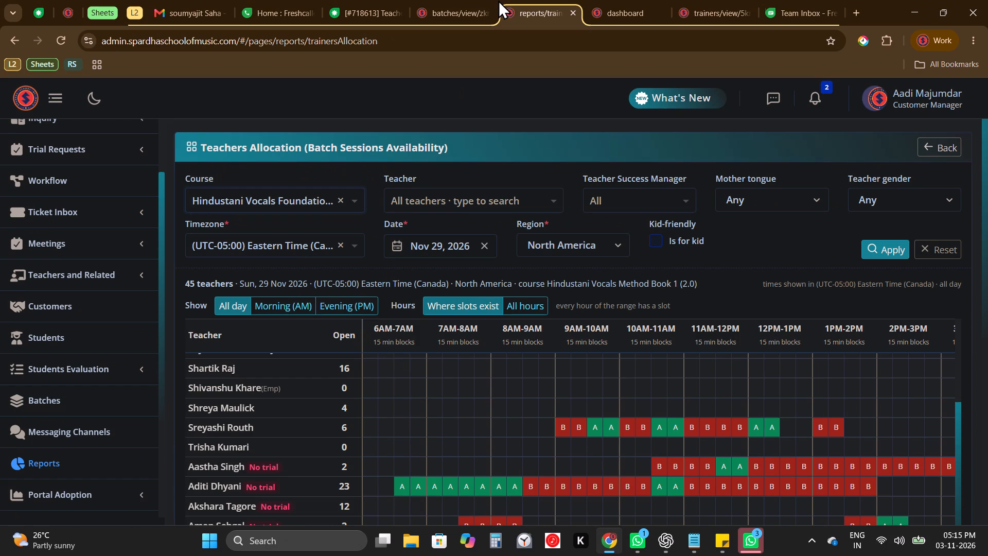
{"action": "left_click", "coordinate": [327, 242]}
{"action": "key", "text": "ctrl+v"}
{"action": "key", "text": "Return"}
Run the allocation report for Nov 9, 2026 and look over the teachers' slots.
{"action": "left_click", "coordinate": [450, 245]}
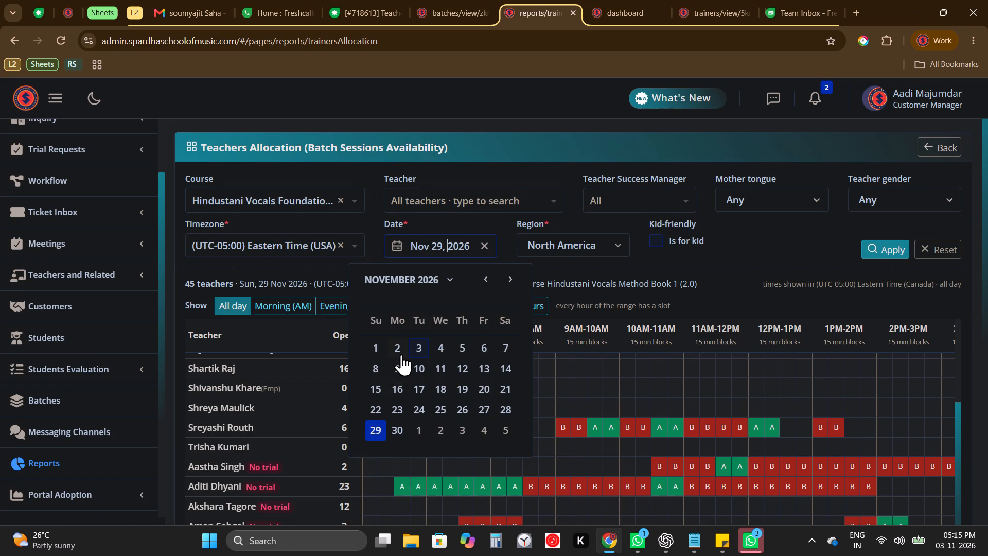
{"action": "left_click", "coordinate": [397, 363]}
{"action": "left_click", "coordinate": [887, 252]}
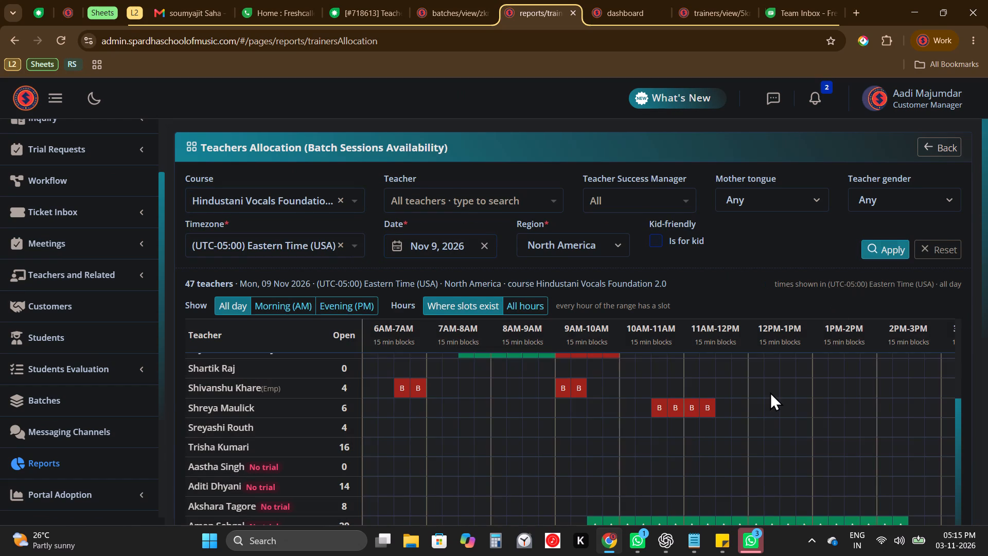
{"action": "scroll", "coordinate": [770, 392], "scroll_direction": "left", "scroll_amount": 3}
{"action": "scroll", "coordinate": [770, 392], "scroll_direction": "up", "scroll_amount": 1}
Recheck the customer session times in the batch's September 2026 sessions.
{"action": "left_click", "coordinate": [472, 0]}
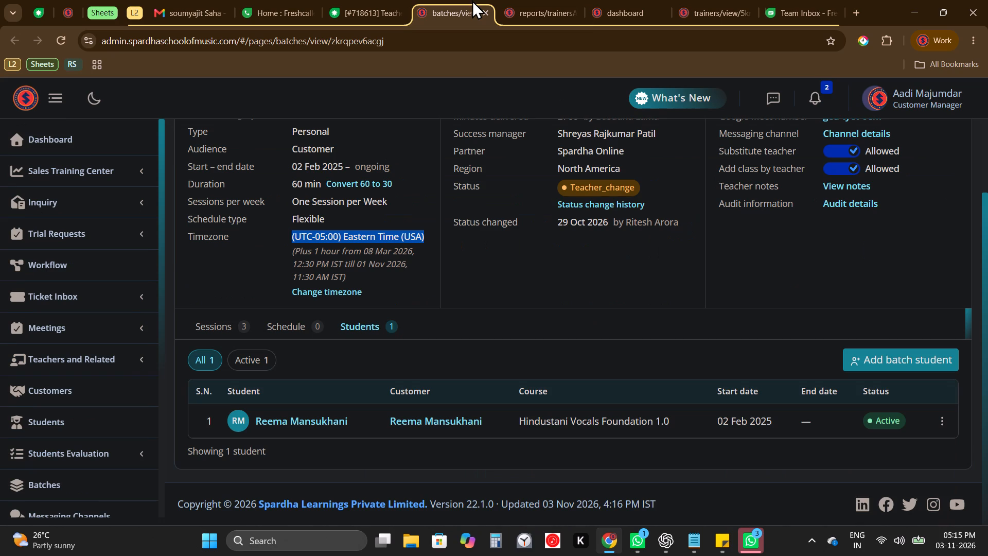
{"action": "left_click", "coordinate": [242, 315]}
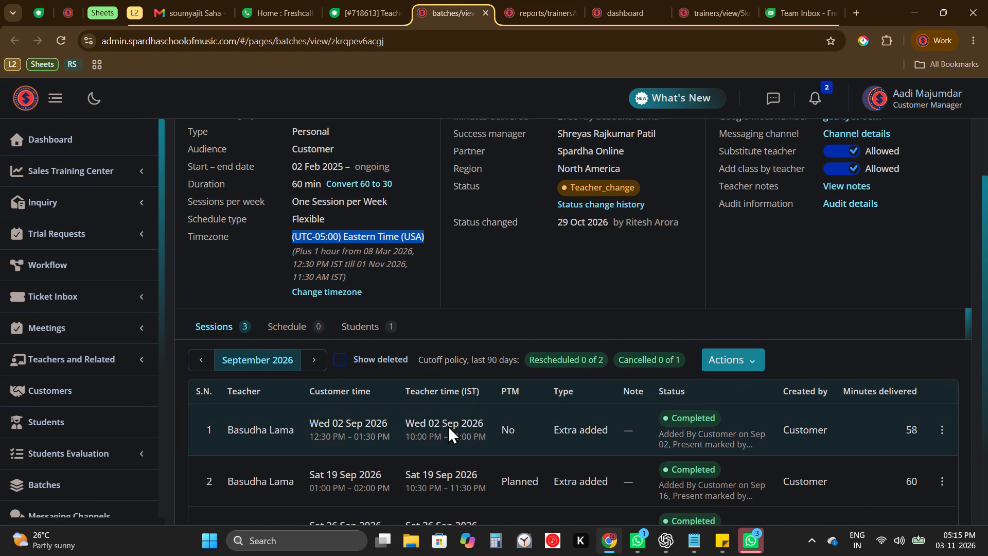
{"action": "scroll", "coordinate": [439, 327], "scroll_direction": "down", "scroll_amount": 1}
Run the allocation report for Nov 8, 2026.
{"action": "left_click", "coordinate": [520, 0]}
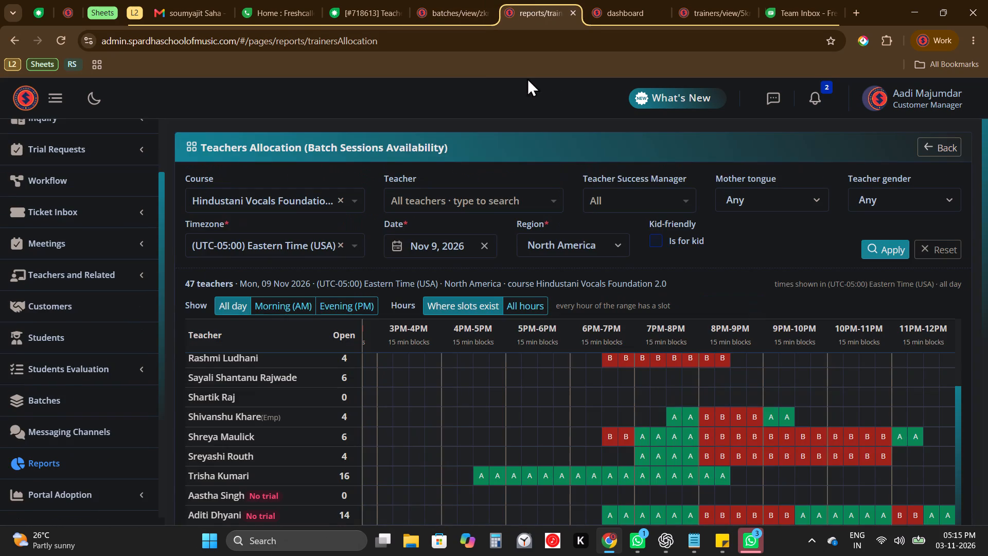
{"action": "left_click", "coordinate": [412, 249]}
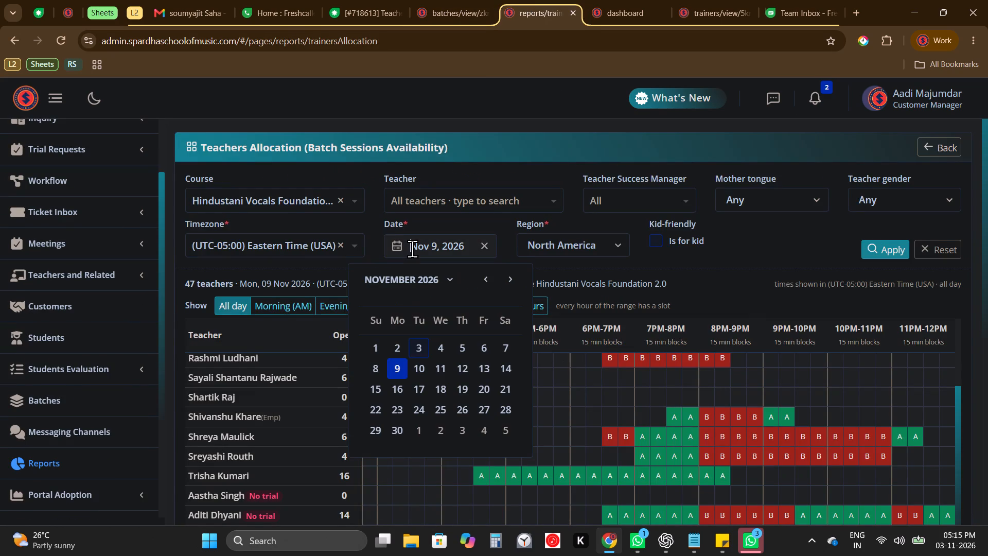
{"action": "left_click", "coordinate": [370, 369]}
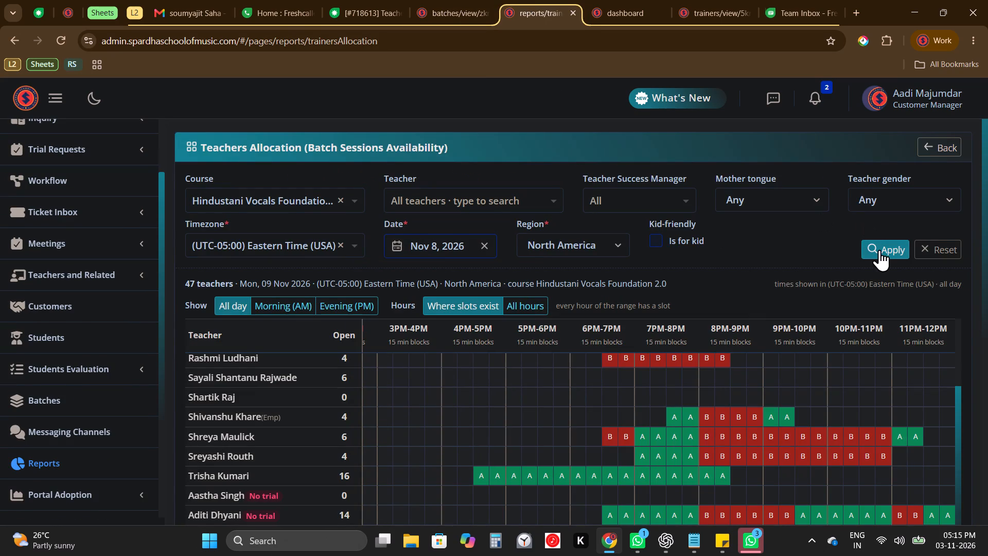
{"action": "left_click", "coordinate": [879, 250]}
Compare the teachers' available slots on Nov 8, 2026, focusing on the customer's usual early-afternoon class hours.
{"action": "scroll", "coordinate": [752, 417], "scroll_direction": "right", "scroll_amount": 2}
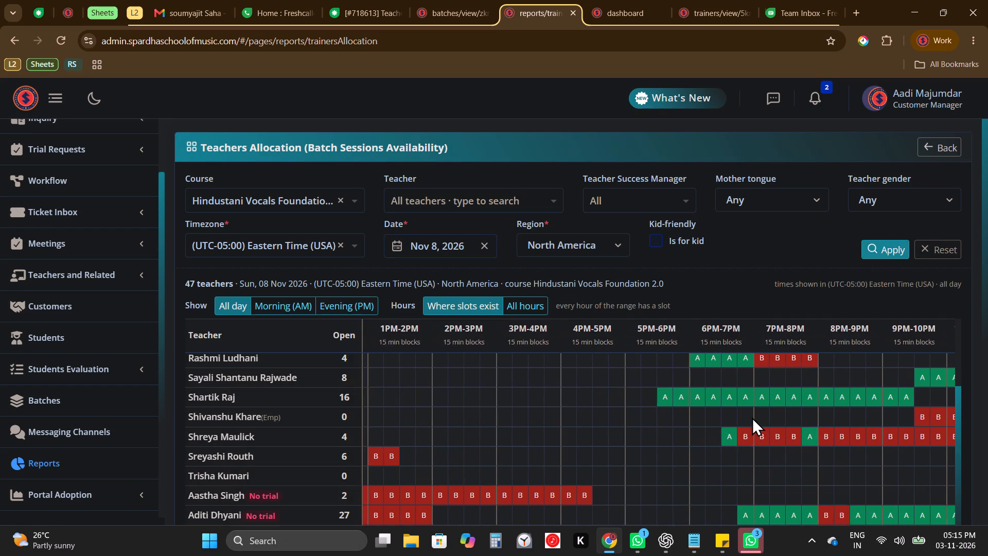
{"action": "scroll", "coordinate": [752, 417], "scroll_direction": "right", "scroll_amount": 1}
{"action": "scroll", "coordinate": [752, 417], "scroll_direction": "down", "scroll_amount": 1}
{"action": "scroll", "coordinate": [752, 417], "scroll_direction": "right", "scroll_amount": 1}
{"action": "scroll", "coordinate": [752, 417], "scroll_direction": "up", "scroll_amount": 1}
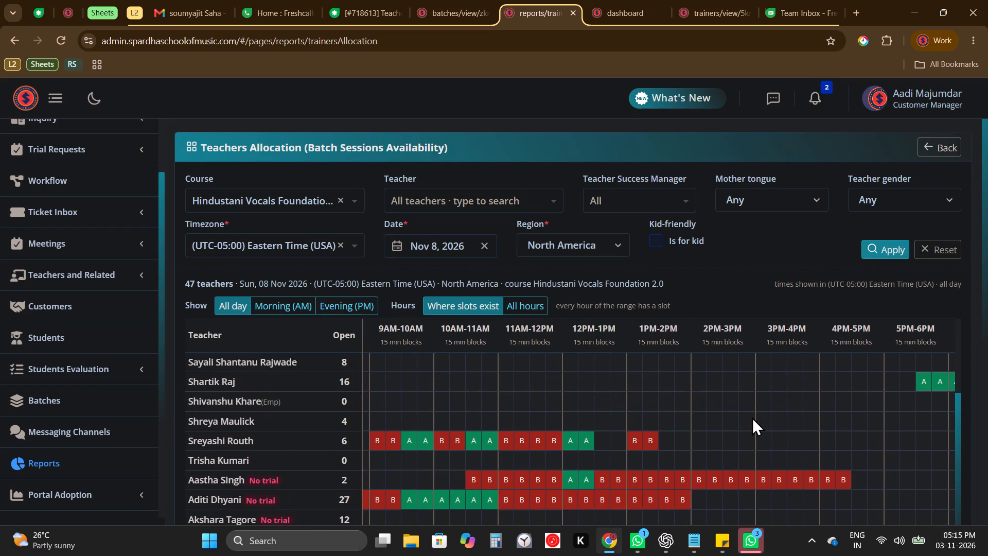
{"action": "scroll", "coordinate": [752, 417], "scroll_direction": "right", "scroll_amount": 1}
{"action": "scroll", "coordinate": [752, 417], "scroll_direction": "down", "scroll_amount": 1}
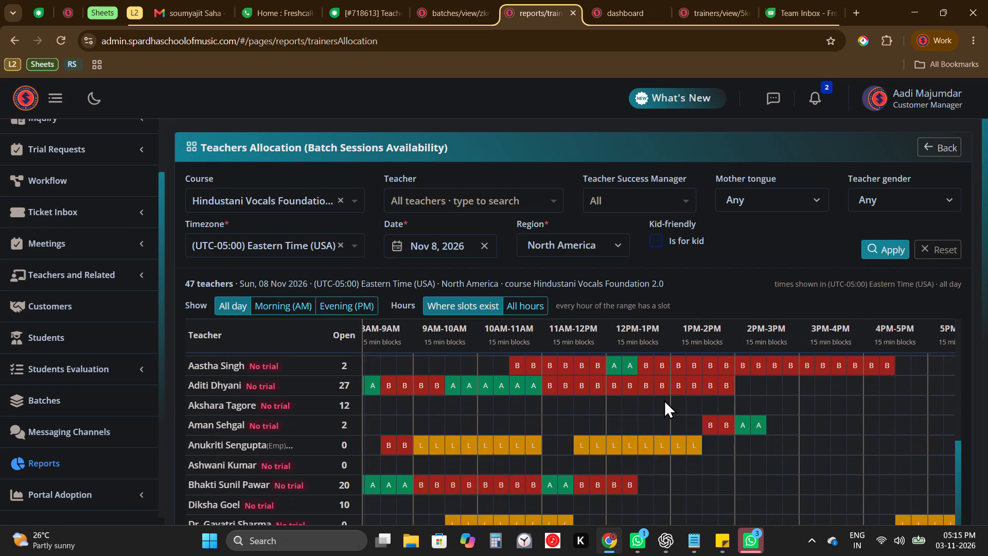
{"action": "scroll", "coordinate": [664, 399], "scroll_direction": "left", "scroll_amount": 4}
{"action": "scroll", "coordinate": [664, 399], "scroll_direction": "up", "scroll_amount": 4}
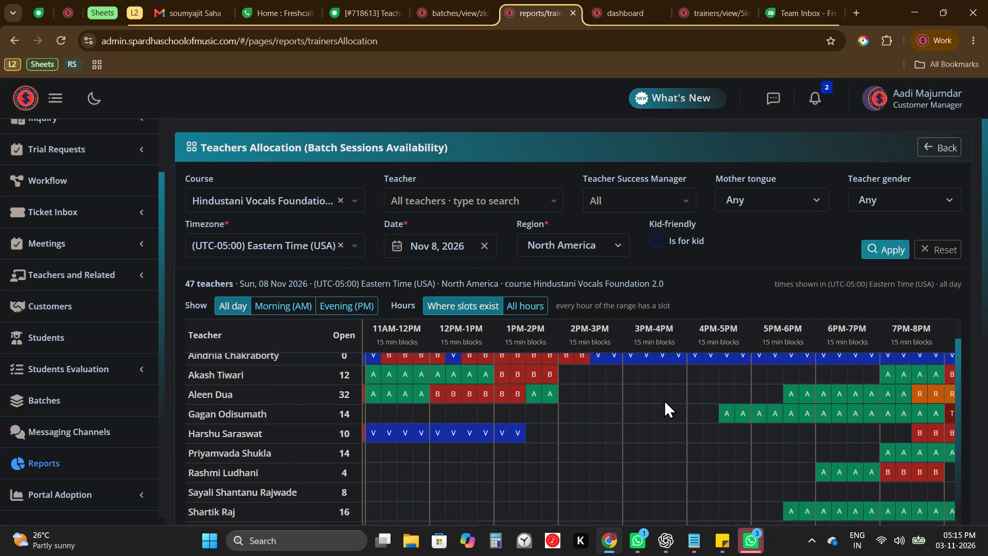
{"action": "scroll", "coordinate": [664, 399], "scroll_direction": "up", "scroll_amount": 1}
{"action": "scroll", "coordinate": [590, 424], "scroll_direction": "right", "scroll_amount": 1}
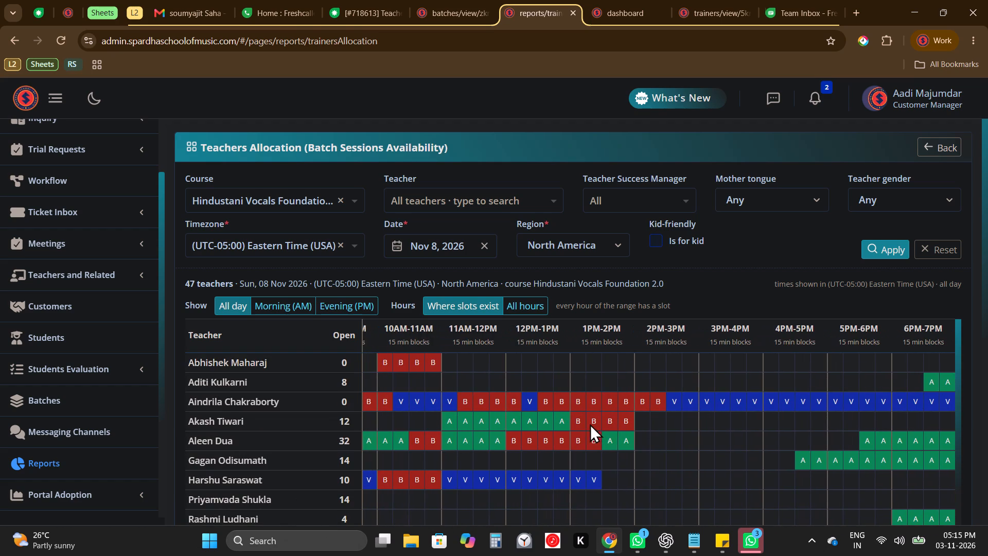
Return to the batch and open the student's record from its student list.
{"action": "left_click", "coordinate": [444, 0]}
{"action": "left_click", "coordinate": [390, 258]}
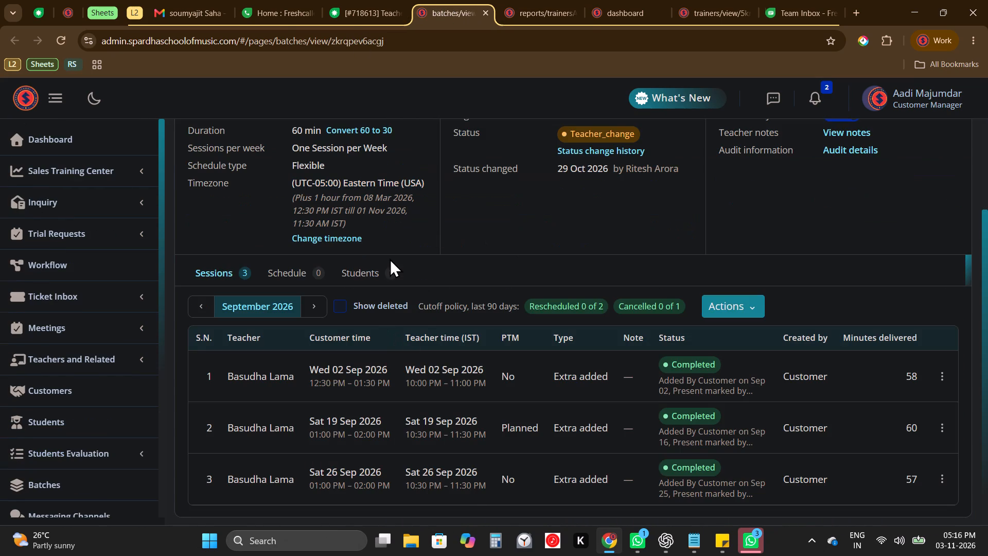
{"action": "left_click", "coordinate": [385, 266]}
{"action": "left_click", "coordinate": [299, 414]}
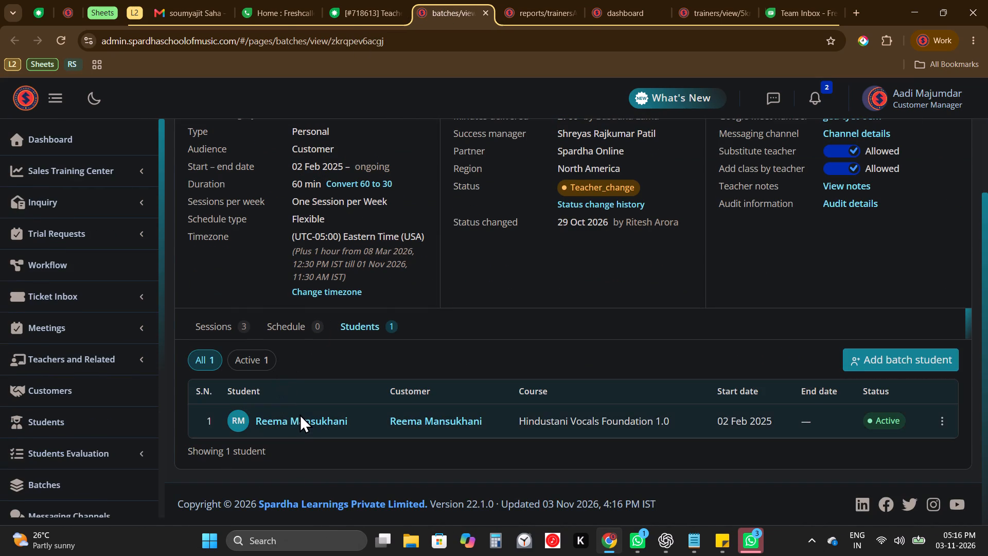
Review the student's record, return to the batch, and check its teacher change history.
{"action": "left_click", "coordinate": [304, 416]}
{"action": "scroll", "coordinate": [304, 416], "scroll_direction": "right", "scroll_amount": 3}
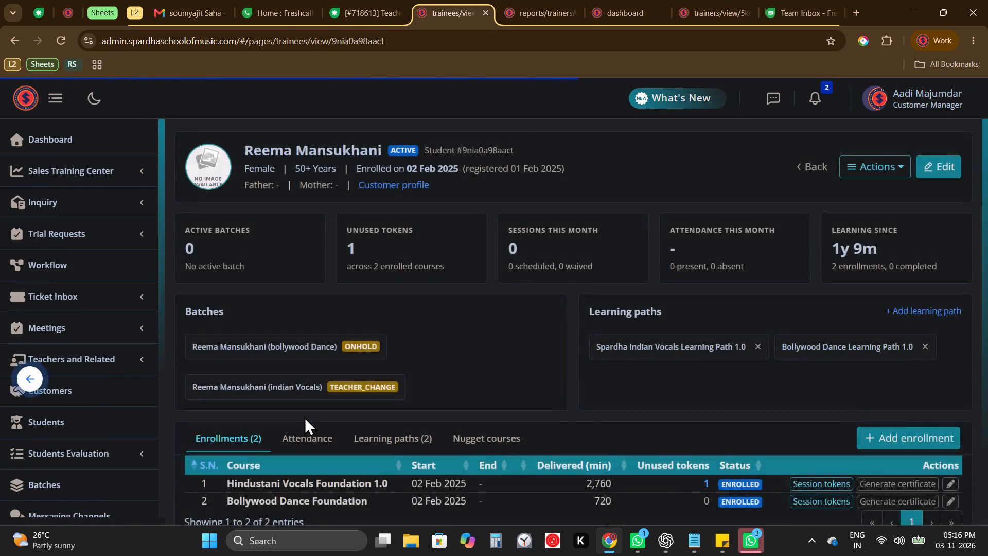
{"action": "scroll", "coordinate": [304, 416], "scroll_direction": "right", "scroll_amount": 1}
{"action": "left_click", "coordinate": [511, 0]}
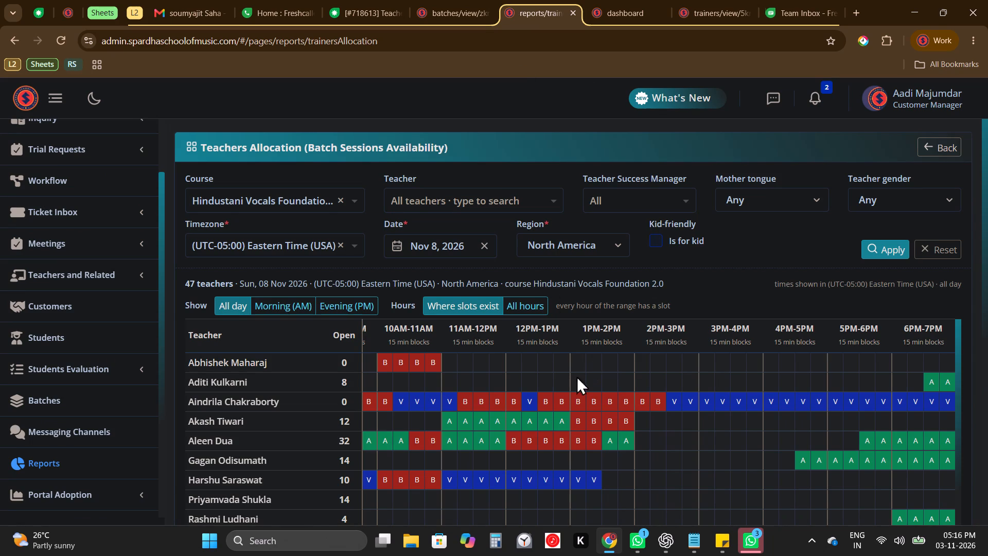
{"action": "left_click", "coordinate": [488, 0]}
{"action": "left_click", "coordinate": [603, 251]}
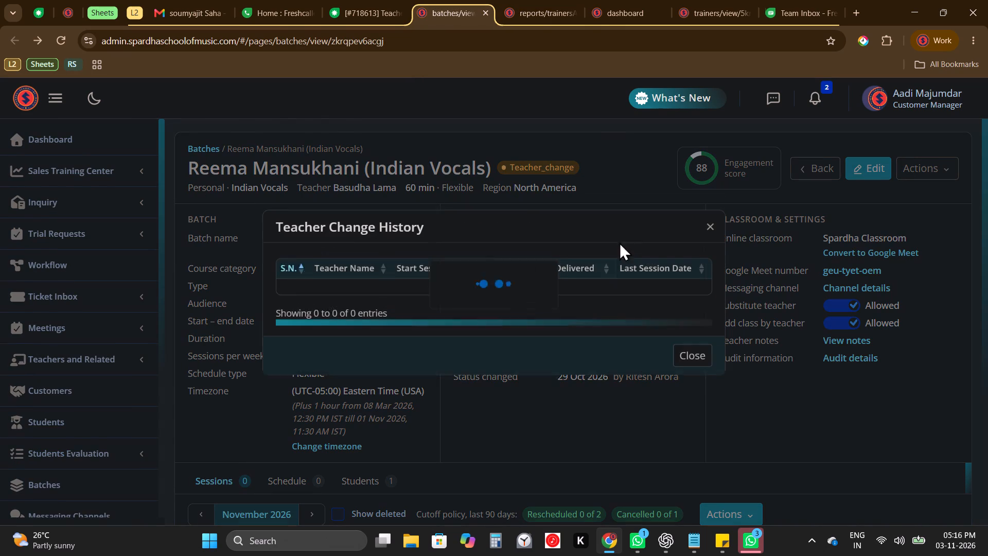
{"action": "left_click", "coordinate": [710, 223]}
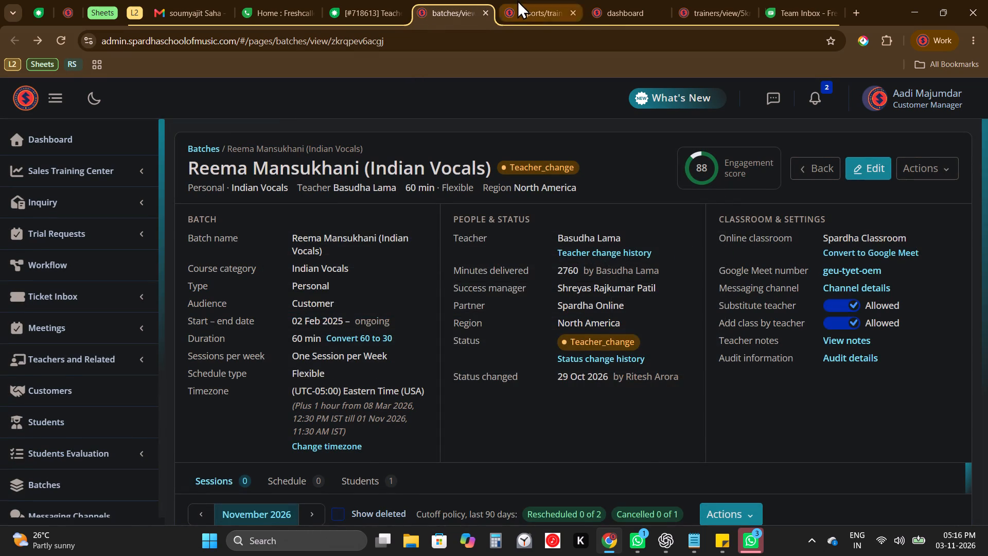
Search the active teachers for "aleen" and open the matching Indian Vocals teacher's profile.
{"action": "left_click", "coordinate": [517, 0]}
{"action": "left_click", "coordinate": [749, 0]}
{"action": "left_click", "coordinate": [91, 388]}
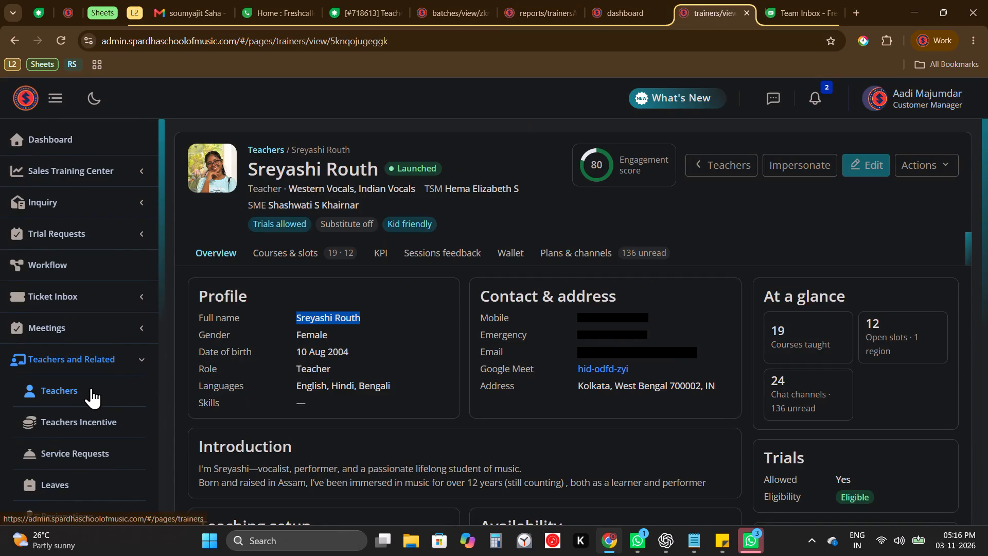
{"action": "triple_click", "coordinate": [308, 197]}
{"action": "key", "text": "a"}
{"action": "type", "text": "leen"}
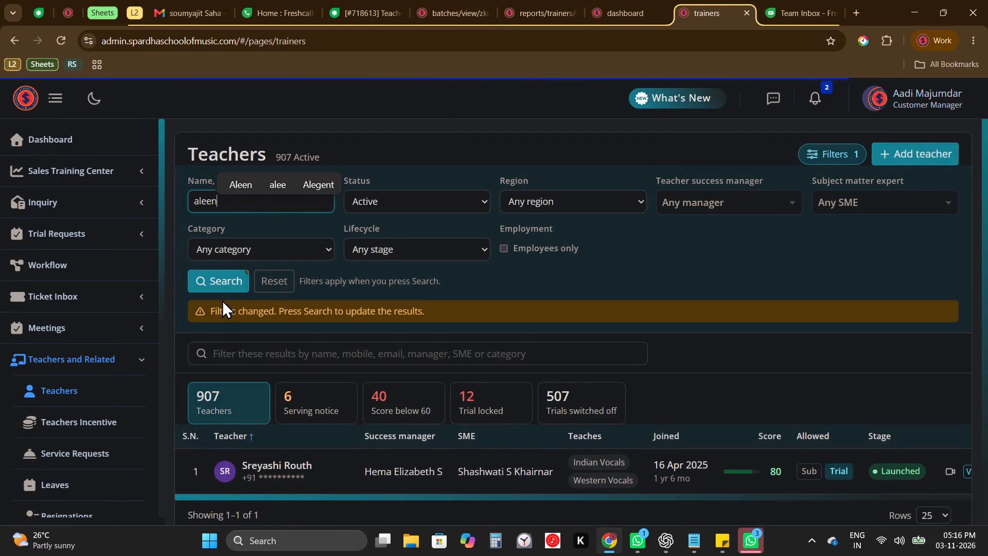
{"action": "left_click", "coordinate": [236, 288]}
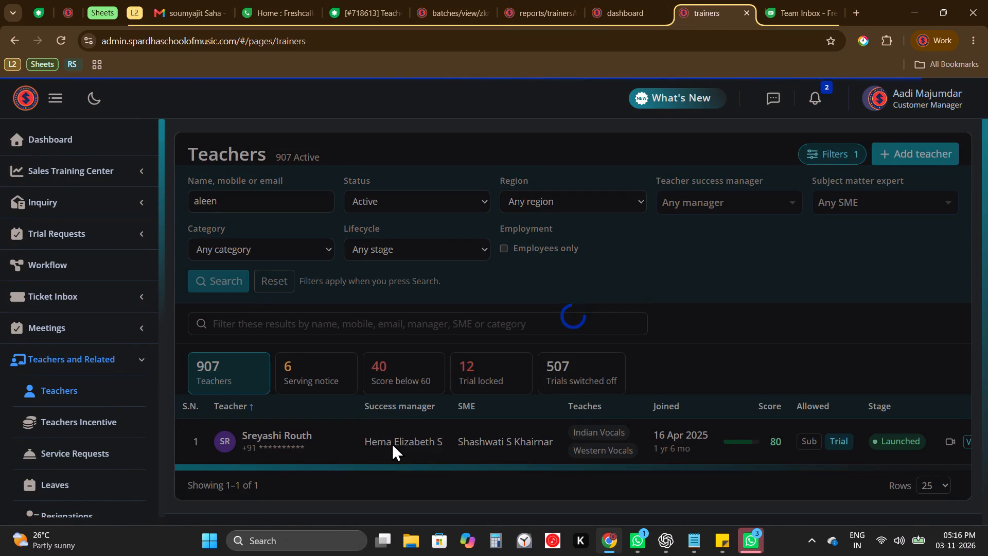
{"action": "left_click", "coordinate": [392, 443]}
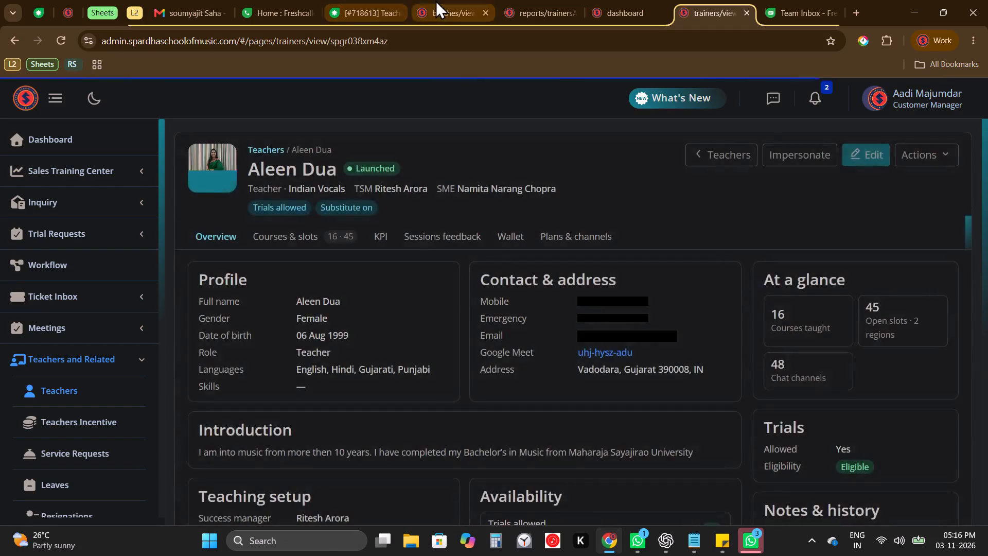
Recheck Aleen's and the other teachers' available slots across the day in the Nov 8, 2026 allocation report.
{"action": "left_click", "coordinate": [435, 0]}
{"action": "left_click", "coordinate": [542, 0]}
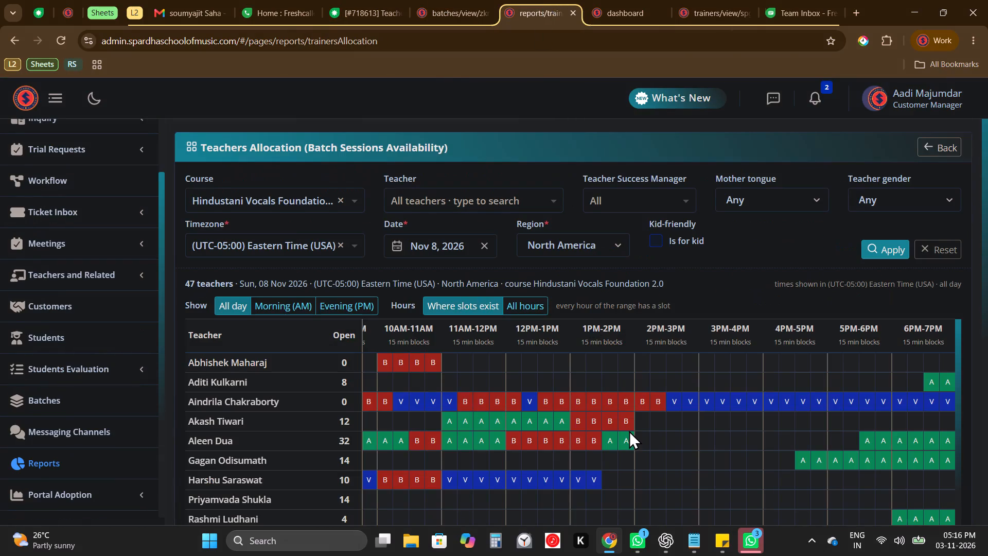
{"action": "scroll", "coordinate": [629, 430], "scroll_direction": "left", "scroll_amount": 1}
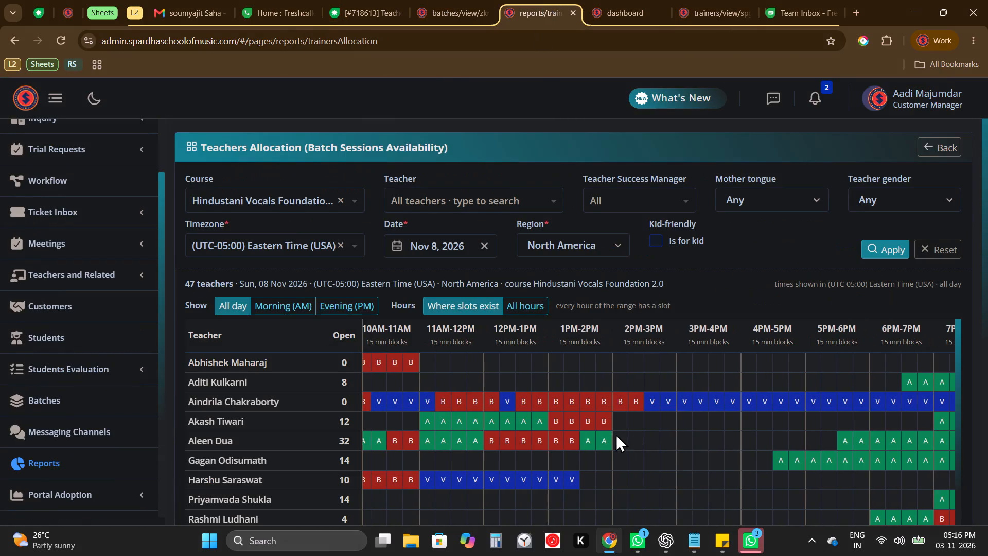
{"action": "scroll", "coordinate": [615, 433], "scroll_direction": "left", "scroll_amount": 5}
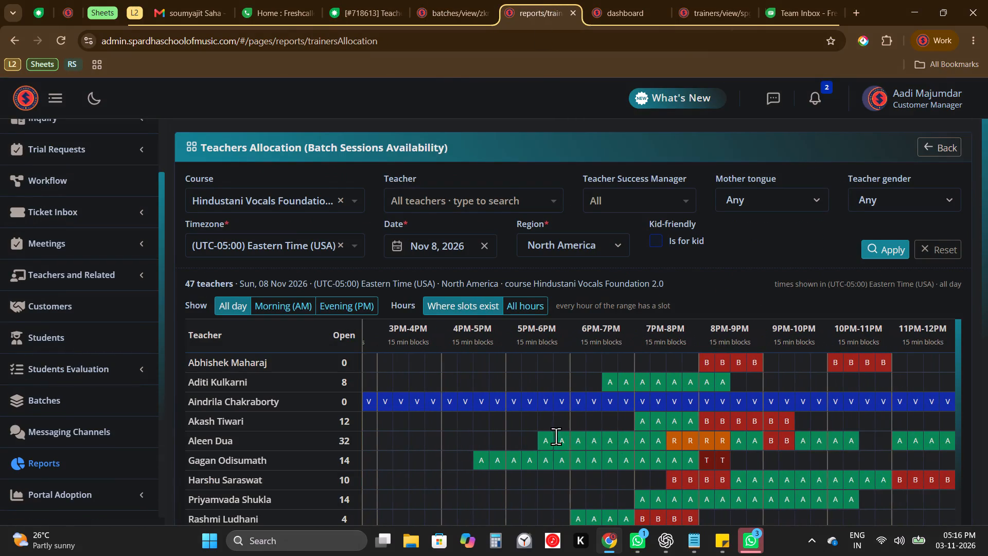
{"action": "scroll", "coordinate": [374, 457], "scroll_direction": "down", "scroll_amount": 1}
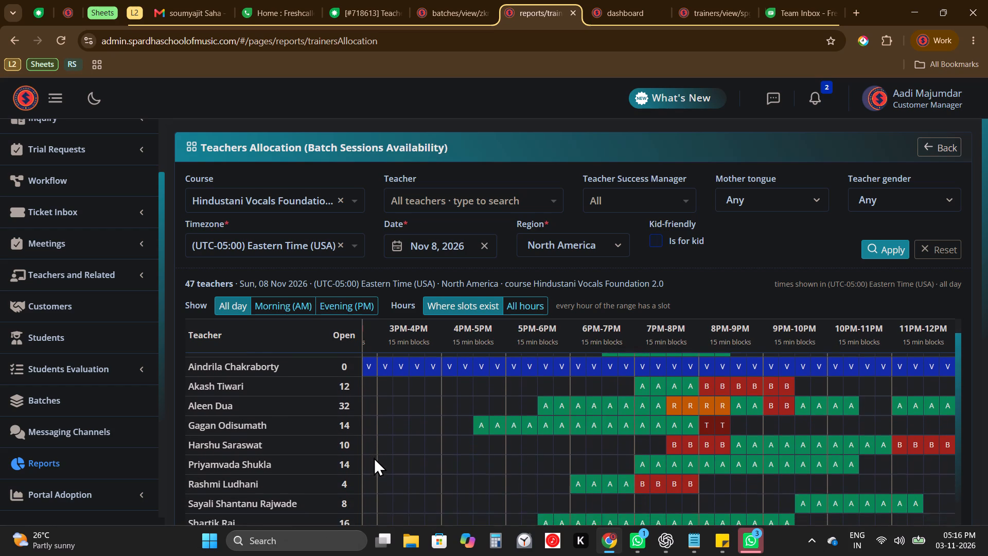
{"action": "scroll", "coordinate": [374, 457], "scroll_direction": "down", "scroll_amount": 1}
{"action": "scroll", "coordinate": [530, 476], "scroll_direction": "right", "scroll_amount": 5}
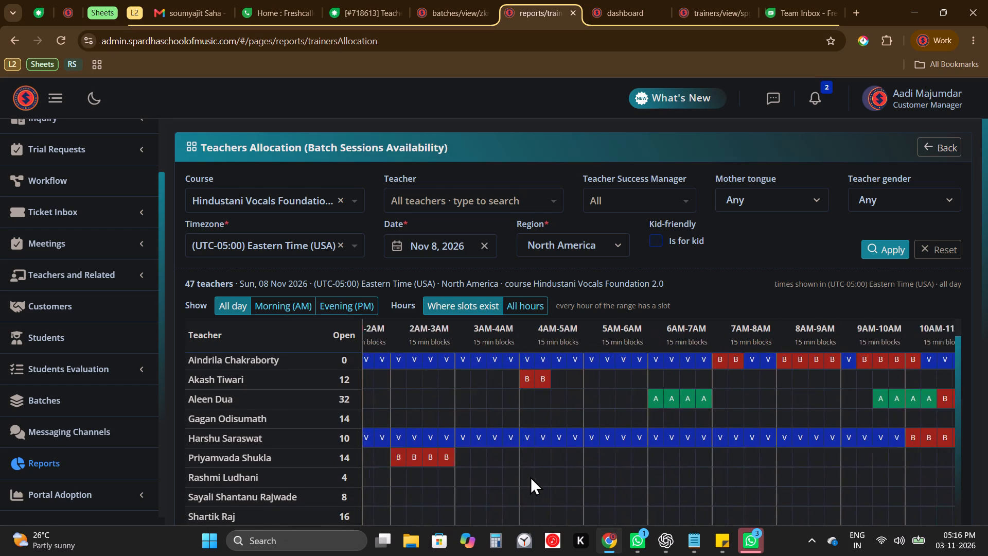
{"action": "scroll", "coordinate": [530, 476], "scroll_direction": "right", "scroll_amount": 1}
{"action": "scroll", "coordinate": [530, 476], "scroll_direction": "left", "scroll_amount": 4}
{"action": "scroll", "coordinate": [569, 449], "scroll_direction": "left", "scroll_amount": 2}
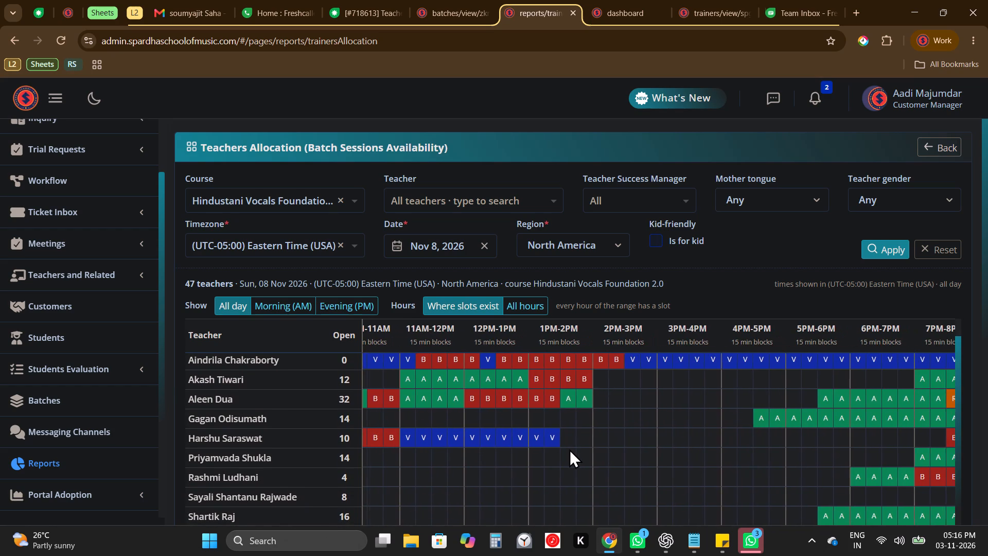
{"action": "scroll", "coordinate": [569, 449], "scroll_direction": "down", "scroll_amount": 2}
{"action": "scroll", "coordinate": [569, 449], "scroll_direction": "right", "scroll_amount": 1}
{"action": "scroll", "coordinate": [569, 449], "scroll_direction": "down", "scroll_amount": 1}
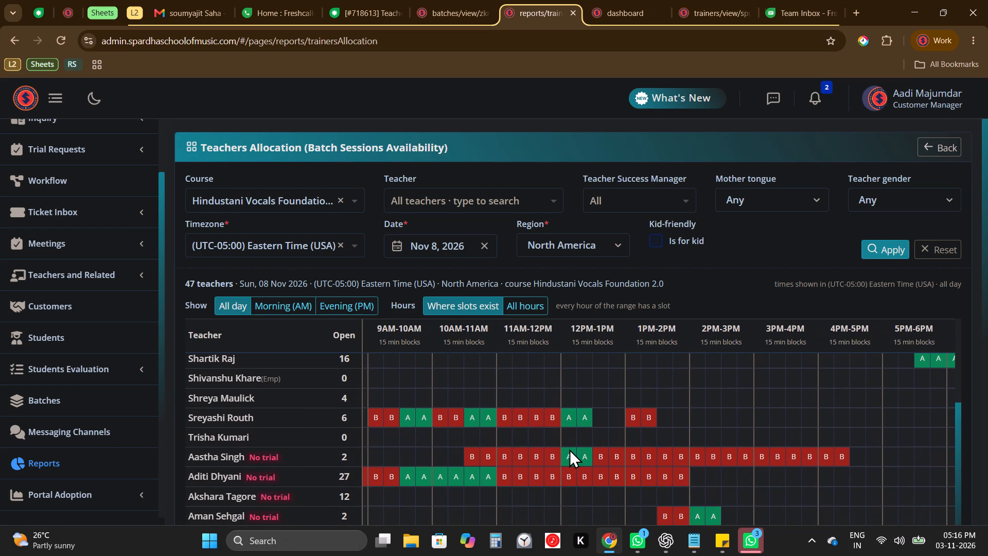
{"action": "scroll", "coordinate": [569, 449], "scroll_direction": "up", "scroll_amount": 5}
Open the Indian Vocals batch for editing and assign Aleen as its teacher in place of the resigned one.
{"action": "left_click", "coordinate": [443, 0]}
{"action": "scroll", "coordinate": [626, 312], "scroll_direction": "down", "scroll_amount": 2}
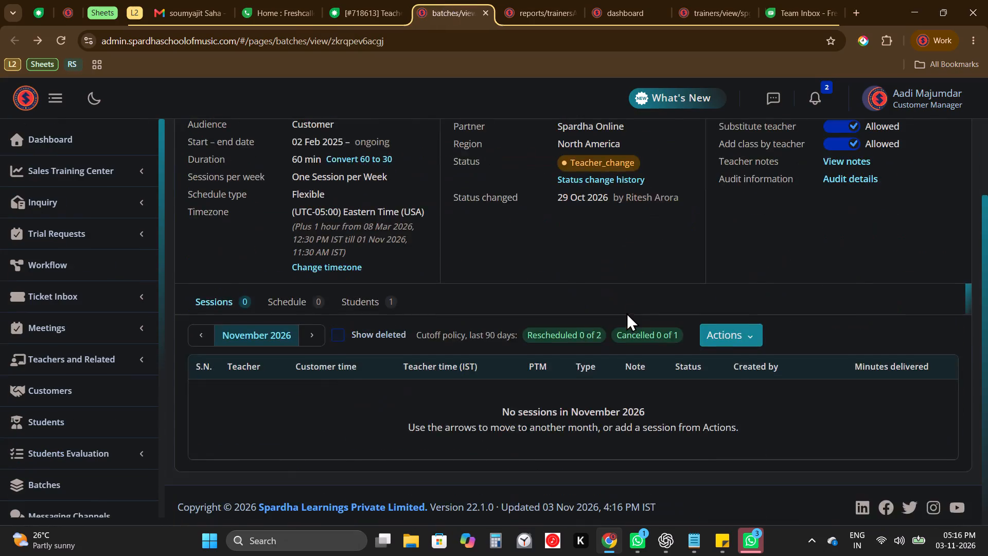
{"action": "scroll", "coordinate": [654, 321], "scroll_direction": "up", "scroll_amount": 3}
{"action": "left_click", "coordinate": [860, 170]}
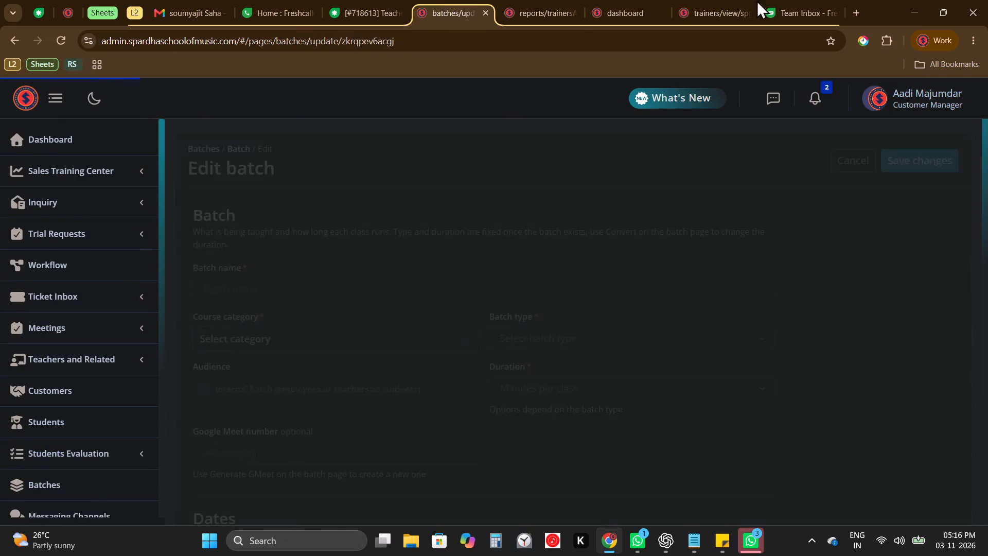
{"action": "left_click", "coordinate": [720, 0]}
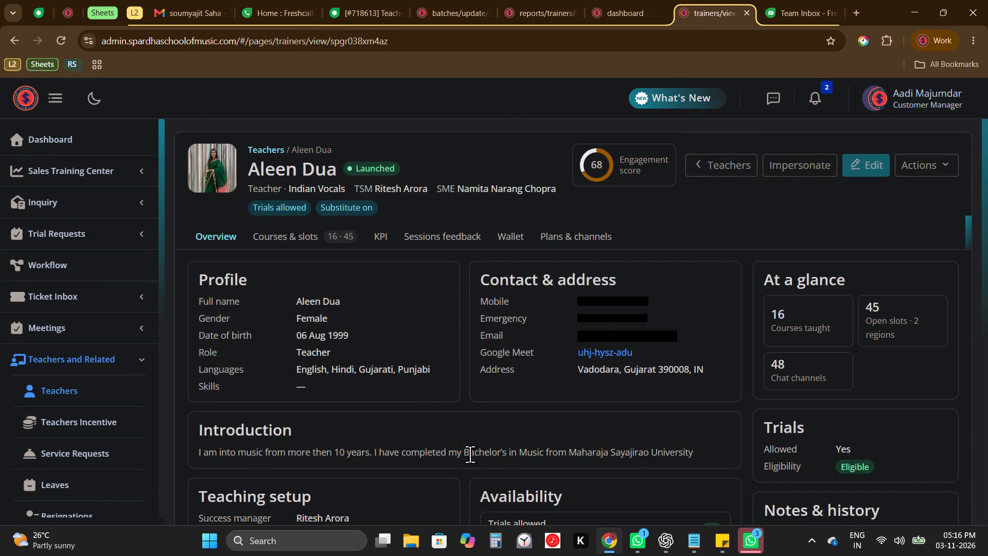
{"action": "scroll", "coordinate": [258, 218], "scroll_direction": "up", "scroll_amount": 2}
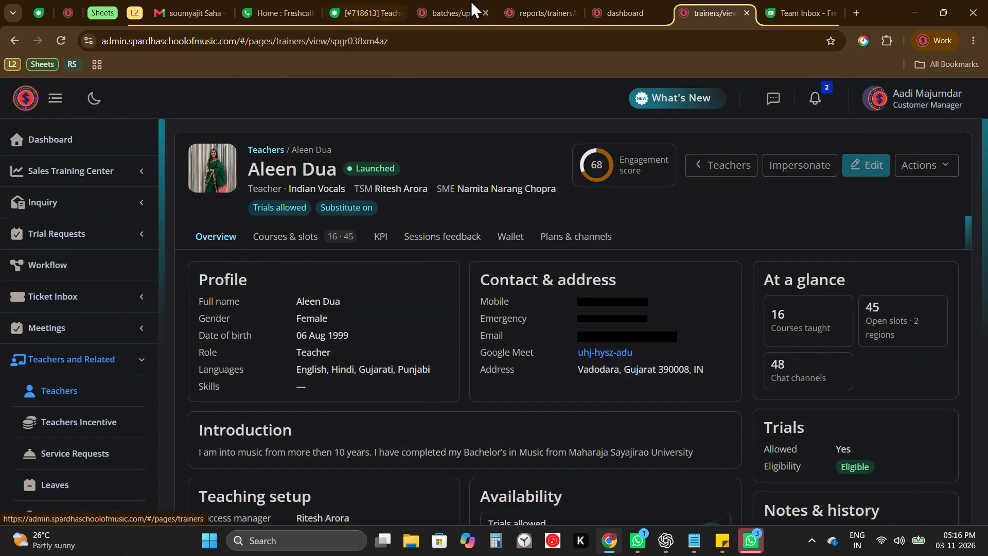
{"action": "left_click", "coordinate": [508, 0]}
{"action": "left_click", "coordinate": [471, 0]}
{"action": "scroll", "coordinate": [409, 411], "scroll_direction": "down", "scroll_amount": 6}
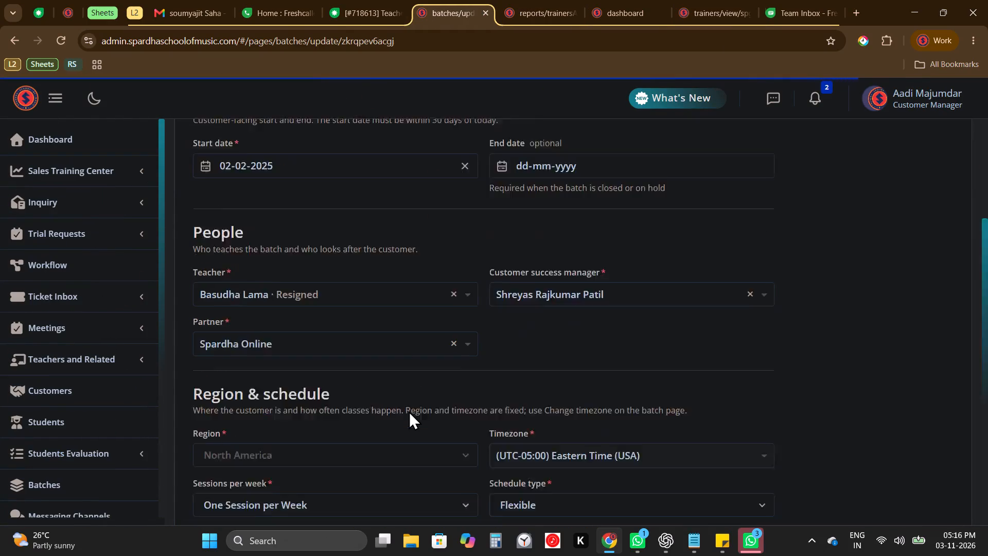
{"action": "scroll", "coordinate": [409, 411], "scroll_direction": "up", "scroll_amount": 2}
{"action": "left_click", "coordinate": [379, 265]}
{"action": "type", "text": "aleen"}
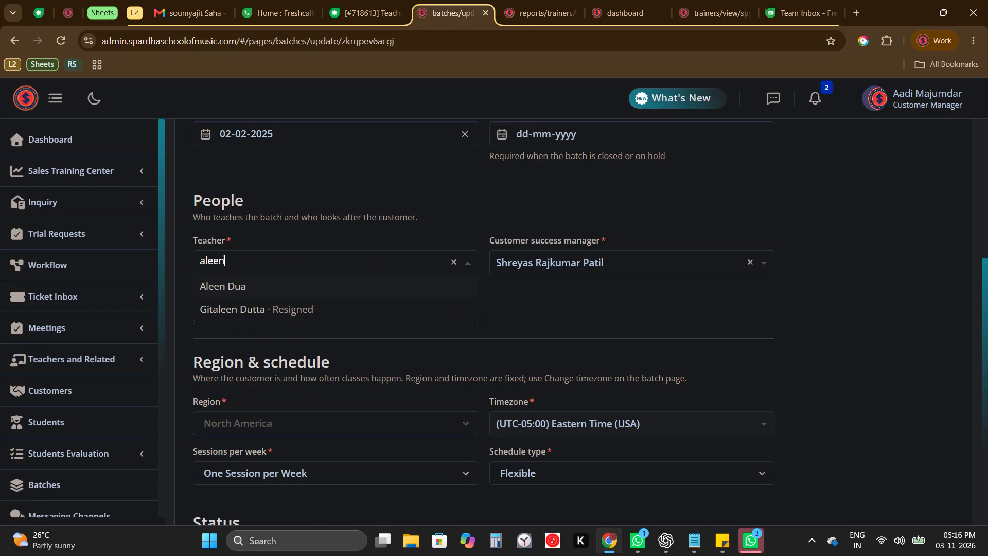
{"action": "key", "text": "Up"}
{"action": "key", "text": "Return"}
Set the batch's status to Active and save the changes.
{"action": "scroll", "coordinate": [235, 305], "scroll_direction": "down", "scroll_amount": 3}
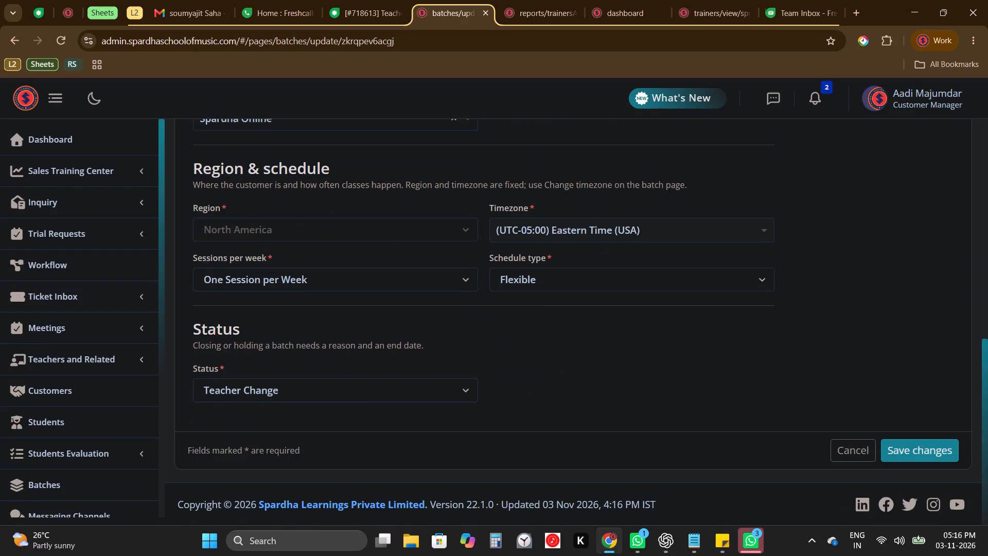
{"action": "left_click", "coordinate": [348, 379]}
{"action": "key", "text": "Up"}
{"action": "key", "text": "Return"}
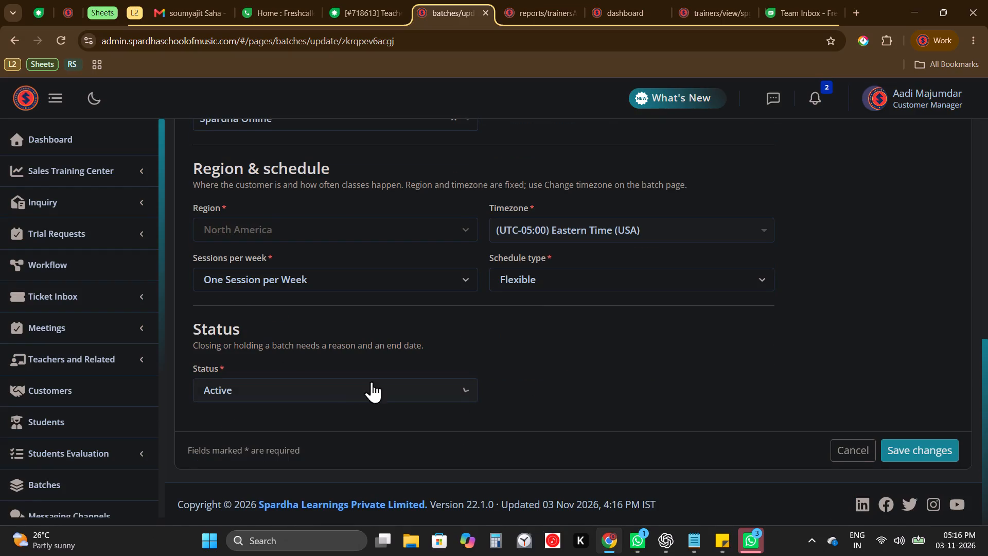
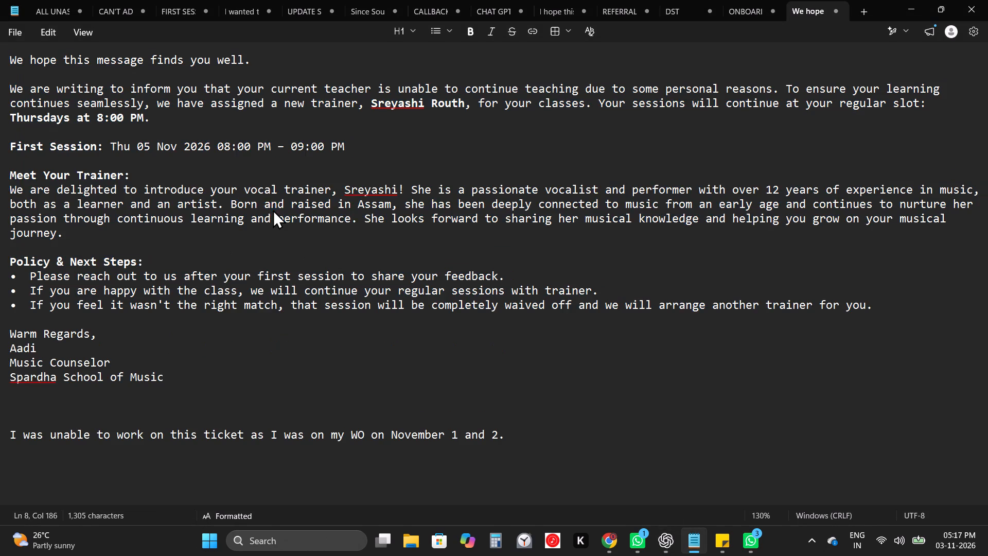
{"action": "key", "text": "ctrl+v"}
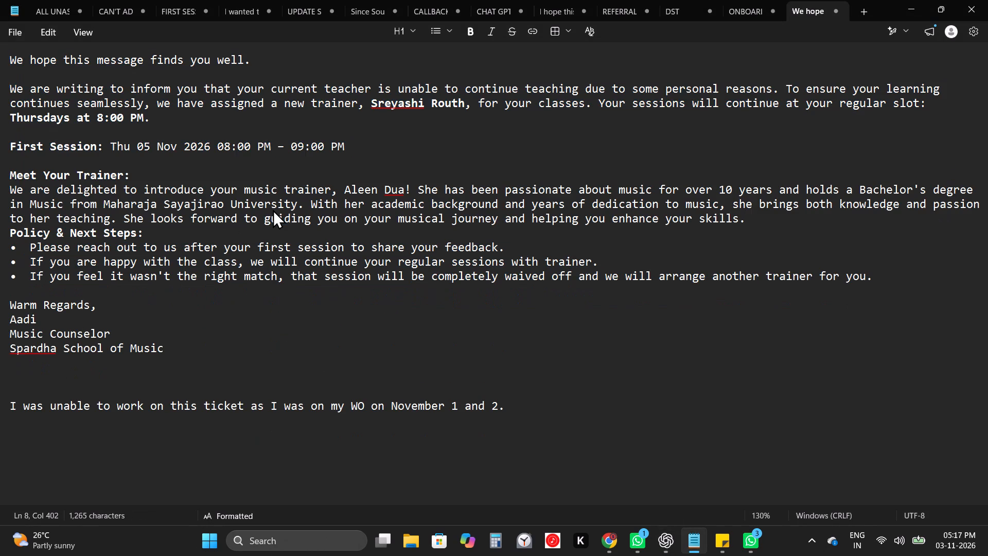
{"action": "key", "text": "Return"}
Replace the trainer name in the message's assignment sentence with Aleen's full name and make it bold.
{"action": "left_click", "coordinate": [365, 187]}
{"action": "left_click_drag", "start_coordinate": [365, 187], "coordinate": [395, 190]}
{"action": "key", "text": "ctrl+c"}
{"action": "left_click", "coordinate": [402, 108]}
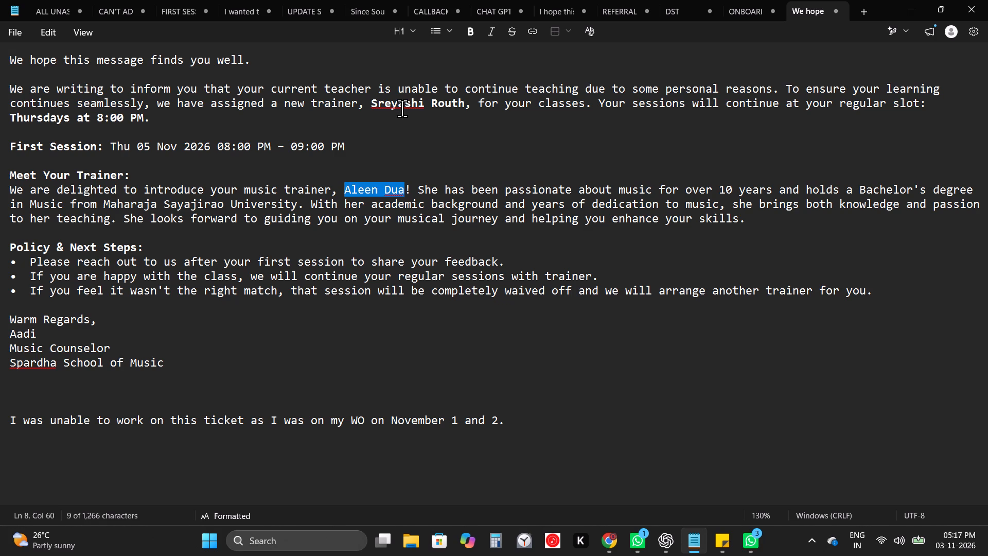
{"action": "left_click_drag", "start_coordinate": [402, 108], "coordinate": [440, 103]}
{"action": "key", "text": "ctrl+v"}
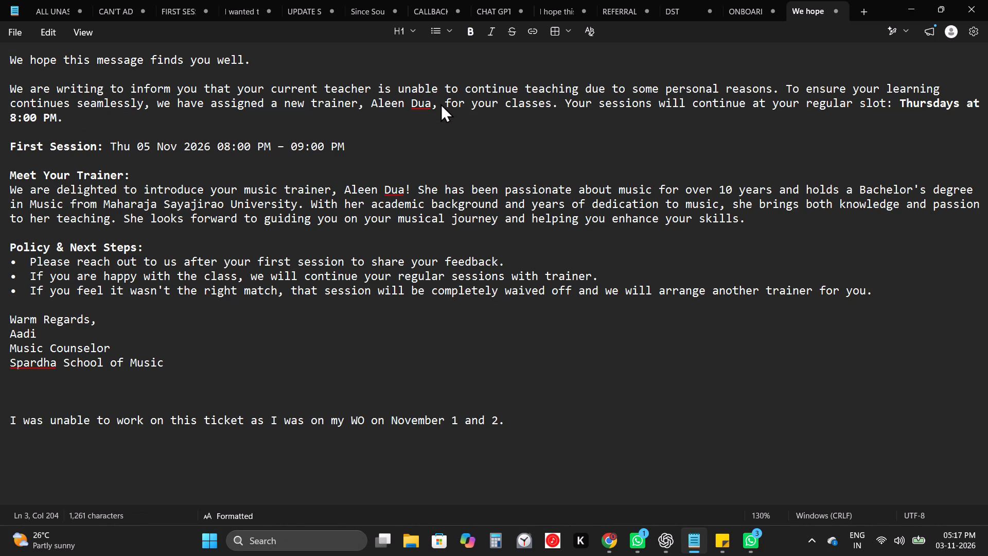
{"action": "left_click_drag", "start_coordinate": [431, 103], "coordinate": [396, 103]}
{"action": "left_click", "coordinate": [396, 103]}
{"action": "left_click_drag", "start_coordinate": [396, 103], "coordinate": [416, 103]}
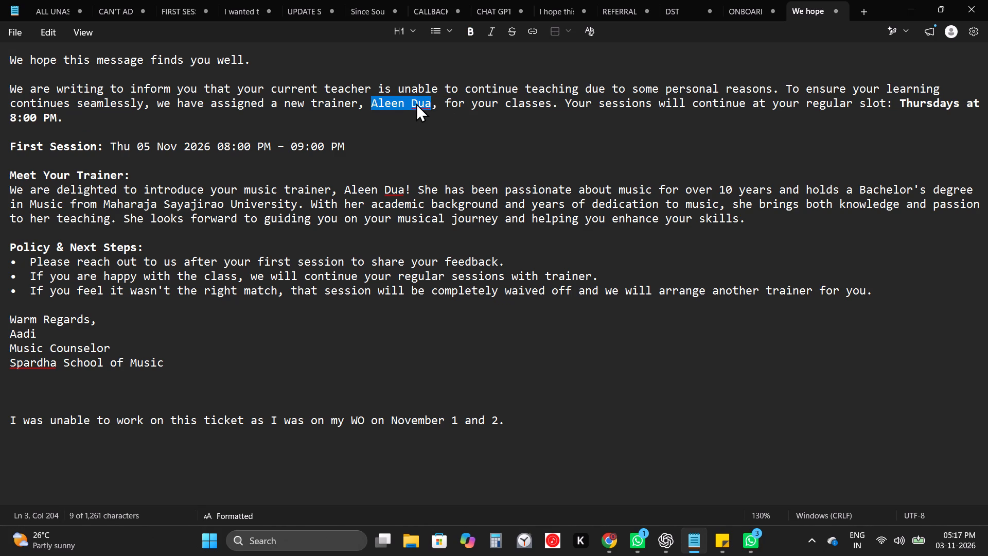
{"action": "left_click_drag", "start_coordinate": [416, 103], "coordinate": [418, 103]}
{"action": "key", "text": "ctrl+b"}
Copy the whole Notepad message from the opening line through the Spardha School of Music signature.
{"action": "left_click", "coordinate": [883, 286]}
{"action": "left_click_drag", "start_coordinate": [883, 286], "coordinate": [93, 120]}
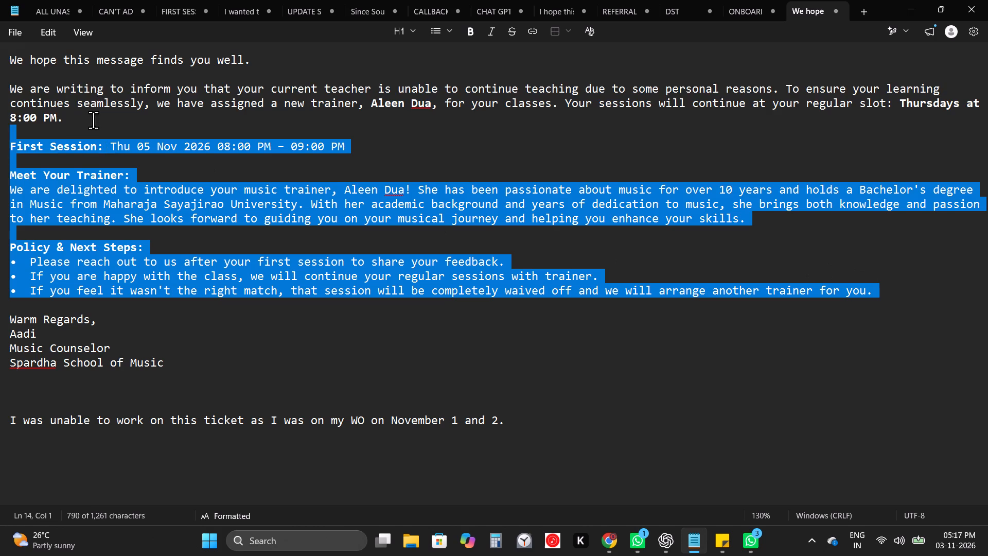
{"action": "left_click_drag", "start_coordinate": [93, 120], "coordinate": [0, 53]}
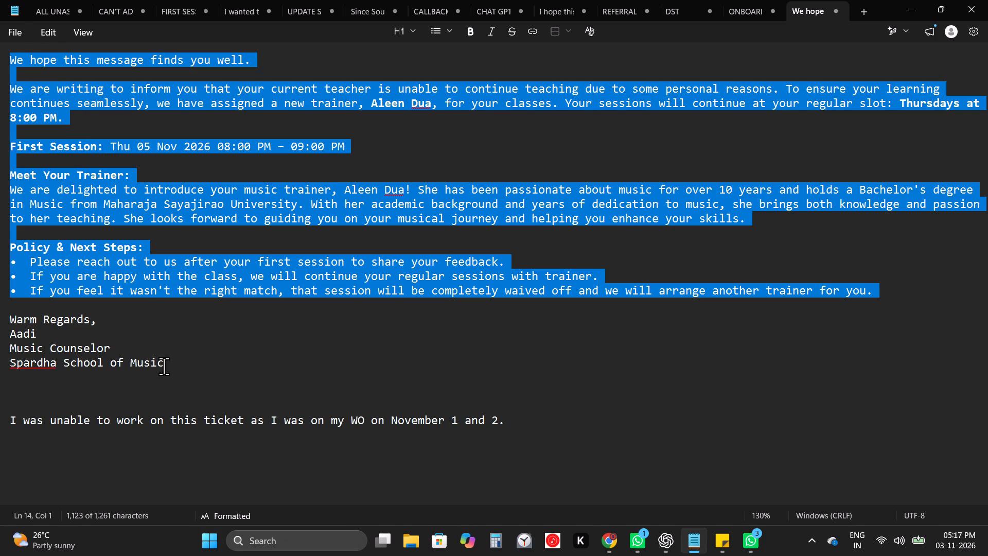
{"action": "left_click_drag", "start_coordinate": [165, 367], "coordinate": [0, 3]}
{"action": "key", "text": "ctrl+c"}
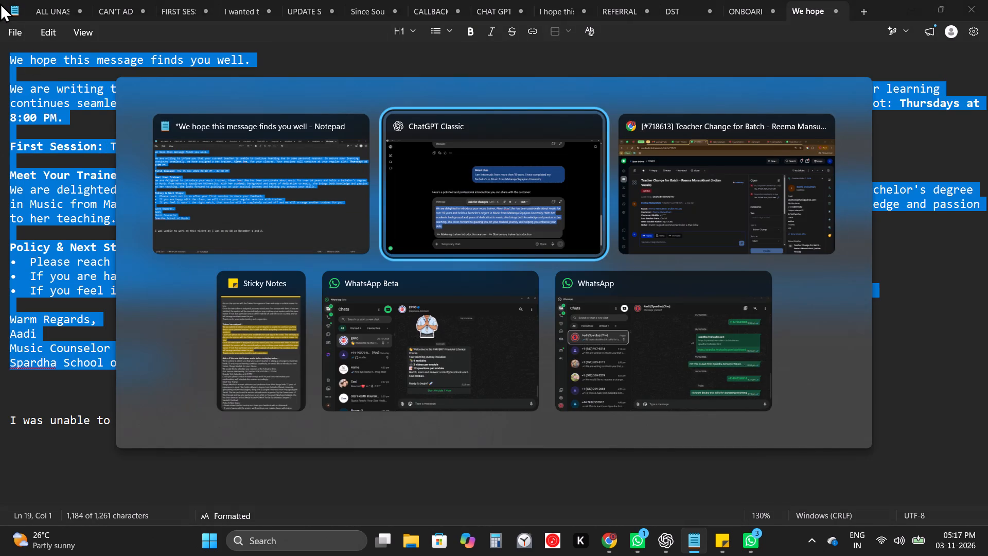
Check the teacher change history of the Indian Vocals batch in the browser.
{"action": "left_click", "coordinate": [462, 0]}
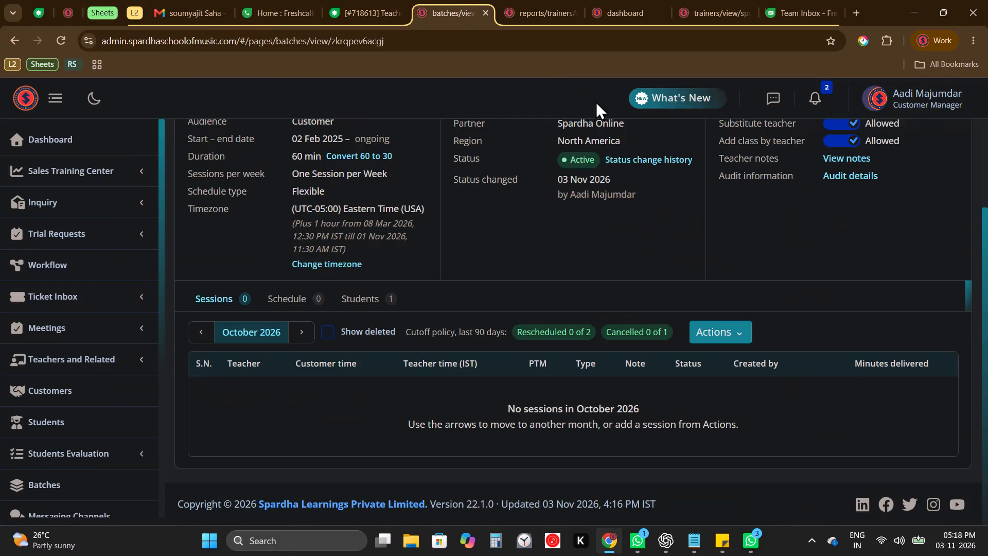
{"action": "scroll", "coordinate": [609, 201], "scroll_direction": "up", "scroll_amount": 3}
{"action": "left_click", "coordinate": [642, 254]}
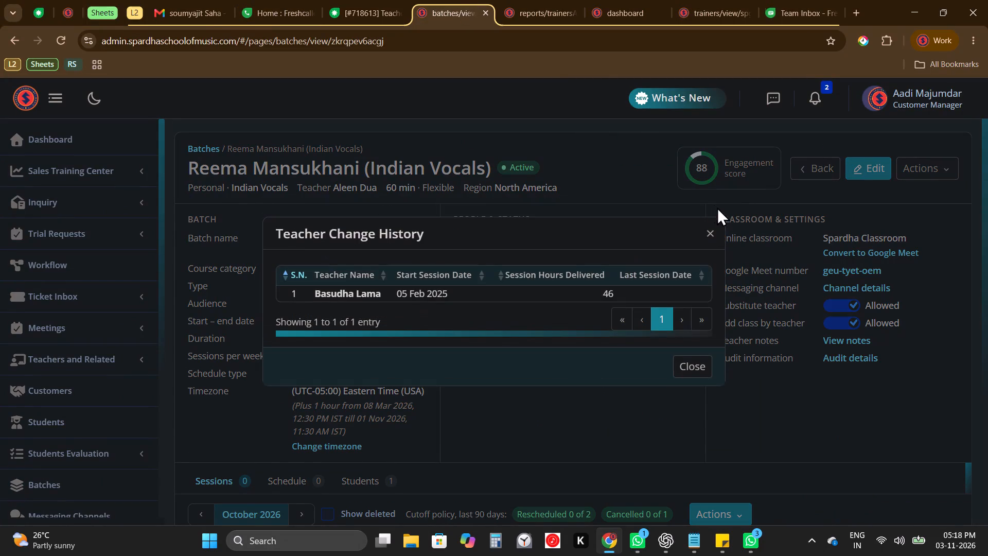
{"action": "key", "text": "Escape"}
Start a reply on ticket 718613, paste the copied message below the customer greeting, and remove the collapsed quoted text.
{"action": "left_click", "coordinate": [339, 0]}
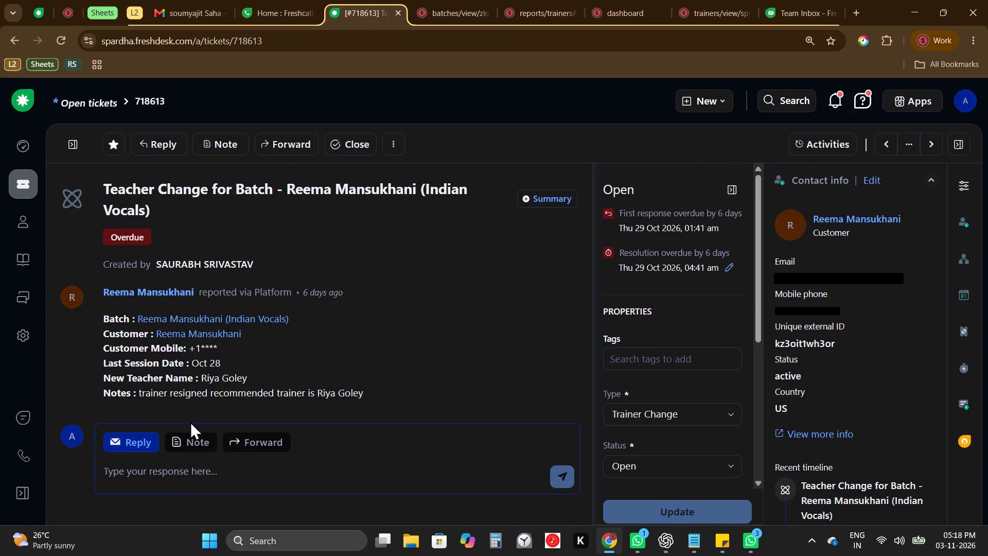
{"action": "left_click", "coordinate": [139, 443]}
{"action": "key", "text": "Escape"}
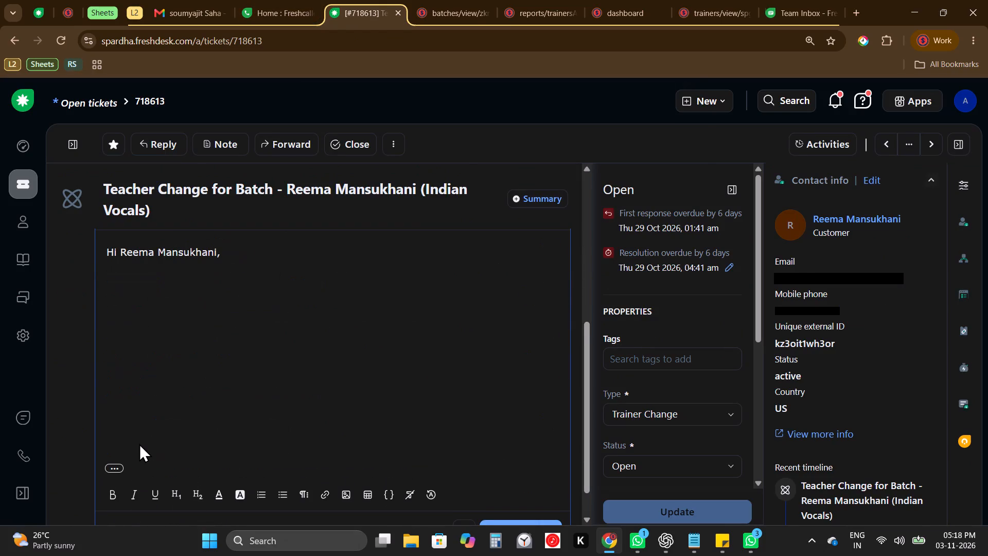
{"action": "left_click", "coordinate": [658, 100]}
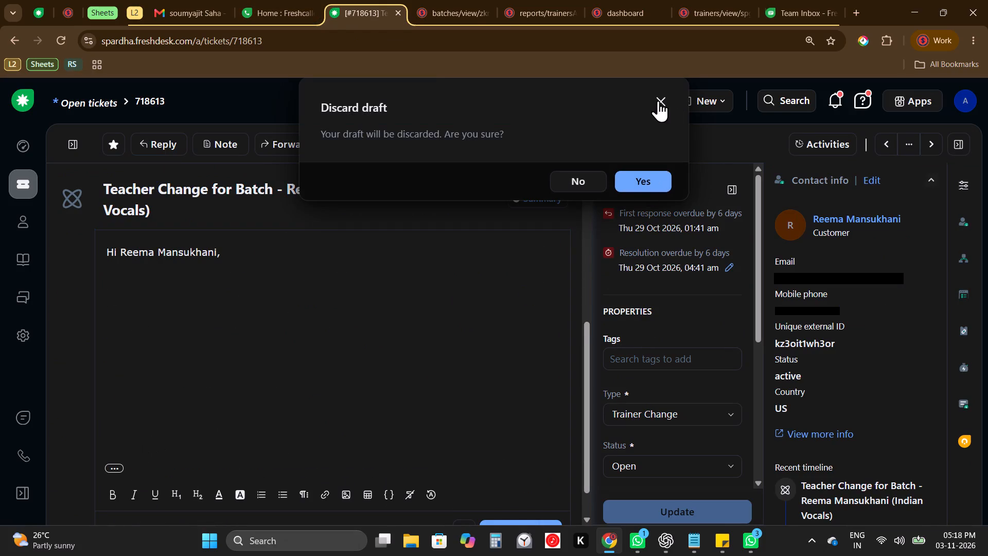
{"action": "scroll", "coordinate": [398, 325], "scroll_direction": "up", "scroll_amount": 1}
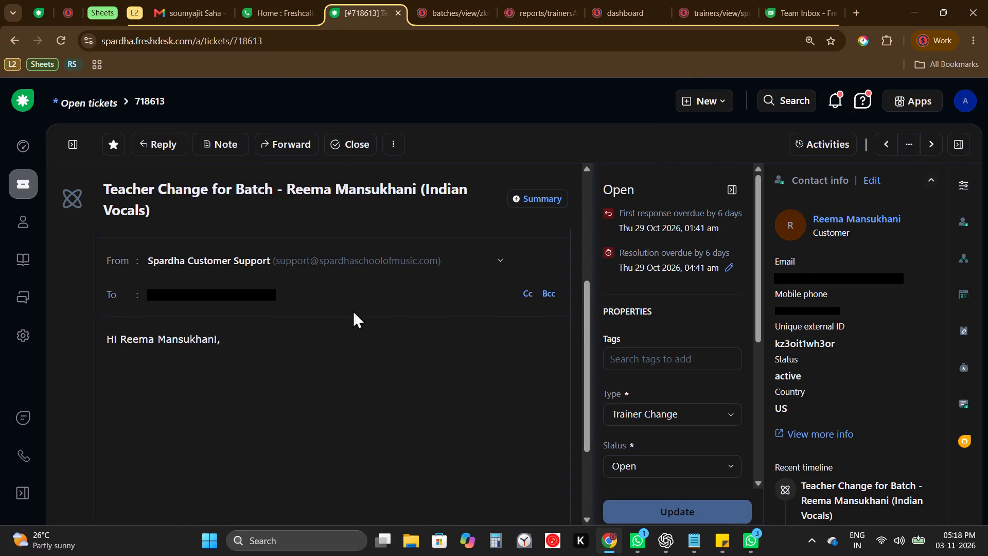
{"action": "scroll", "coordinate": [179, 271], "scroll_direction": "up", "scroll_amount": 1}
{"action": "scroll", "coordinate": [147, 361], "scroll_direction": "down", "scroll_amount": 1}
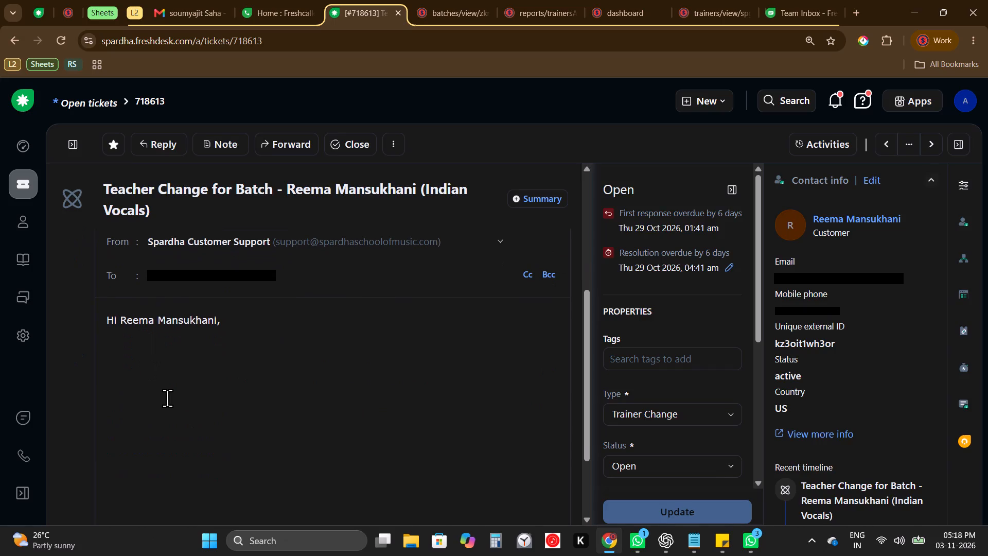
{"action": "left_click", "coordinate": [167, 398]}
{"action": "key", "text": "Up"}
{"action": "key", "text": "Up"}
{"action": "key", "text": "Up"}
{"action": "key", "text": "Down"}
{"action": "key", "text": "ctrl+v"}
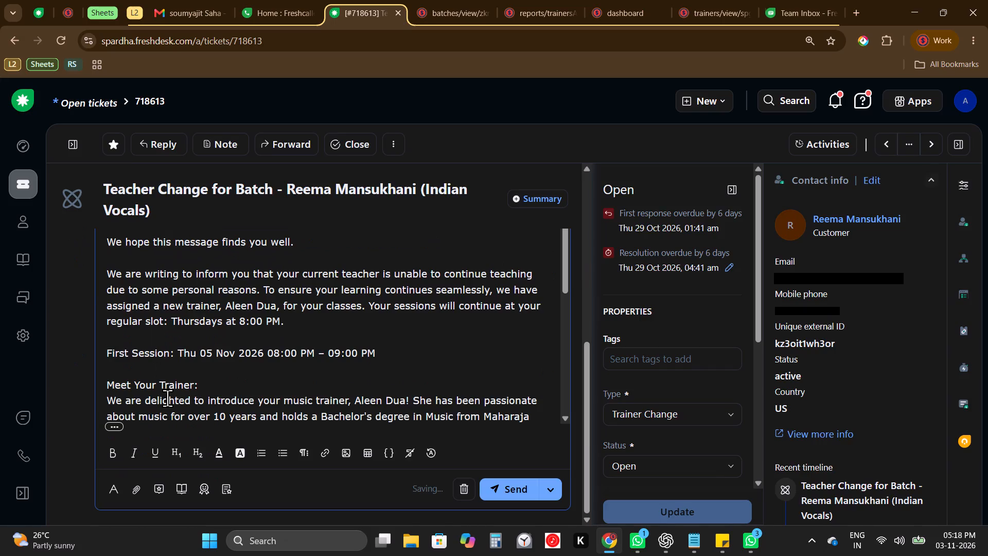
{"action": "scroll", "coordinate": [240, 388], "scroll_direction": "down", "scroll_amount": 1}
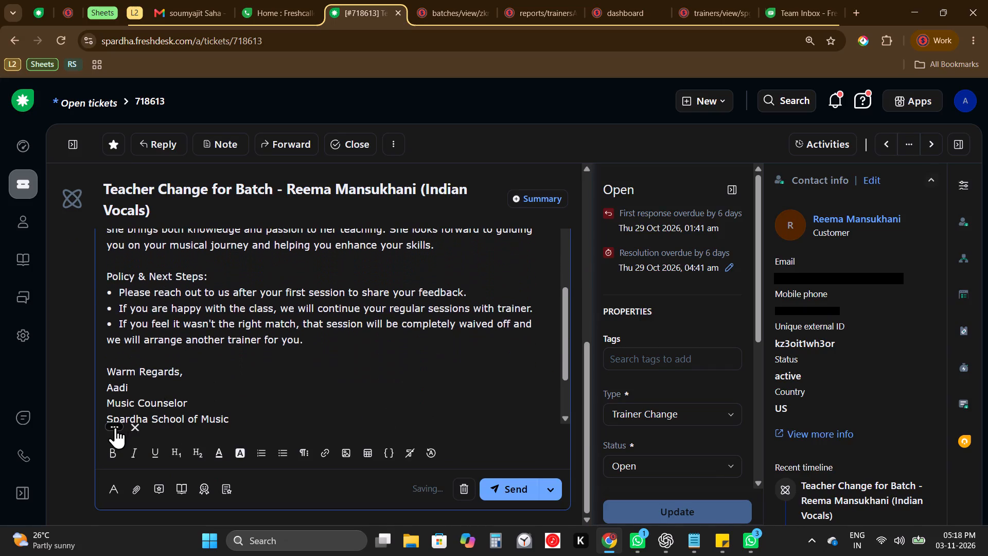
{"action": "left_click", "coordinate": [134, 424]}
Make the reply's "Policy & Next Steps:" and "Meet Your Trainer:" headings bold.
{"action": "triple_click", "coordinate": [279, 281]}
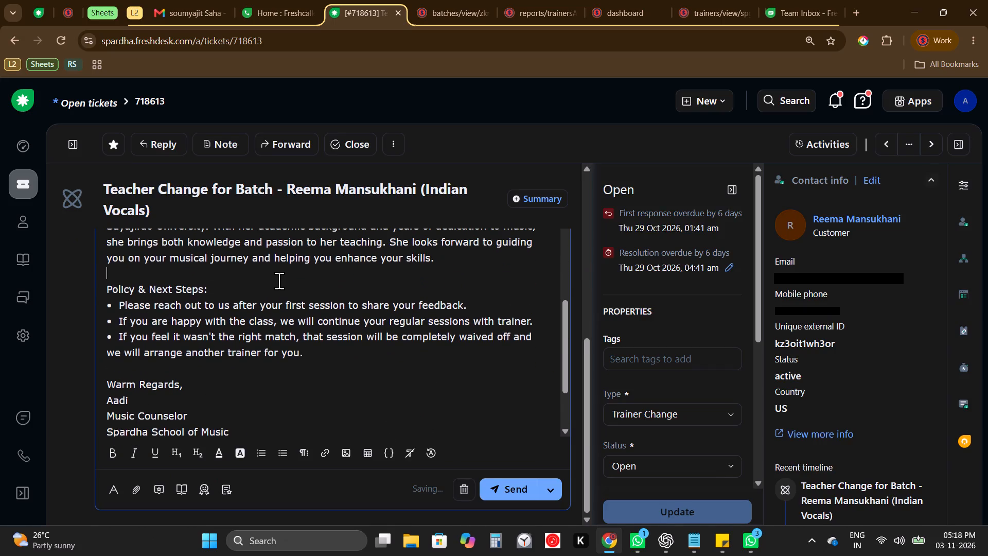
{"action": "triple_click", "coordinate": [274, 287]}
{"action": "key", "text": "ctrl+b"}
{"action": "scroll", "coordinate": [274, 287], "scroll_direction": "up", "scroll_amount": 1}
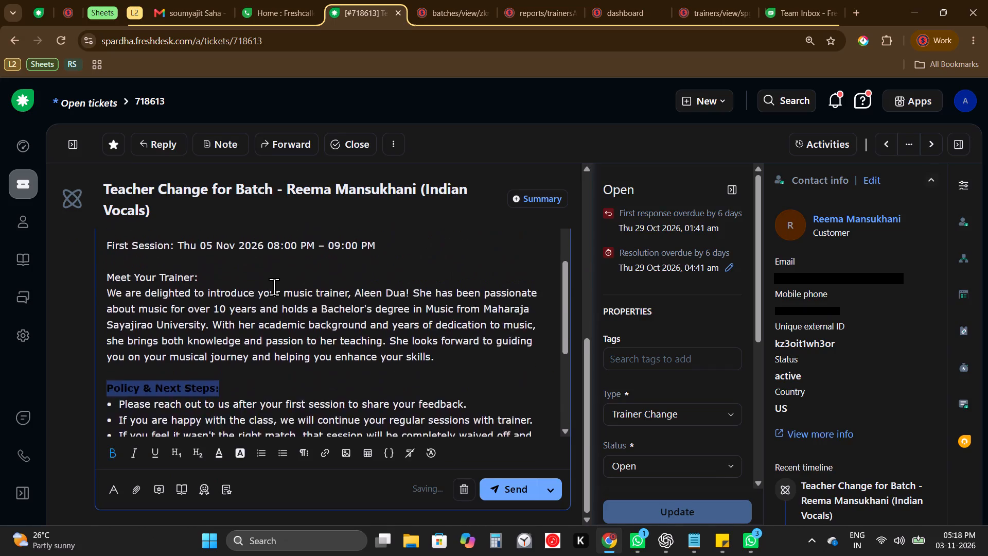
{"action": "triple_click", "coordinate": [255, 290]}
{"action": "triple_click", "coordinate": [274, 285]}
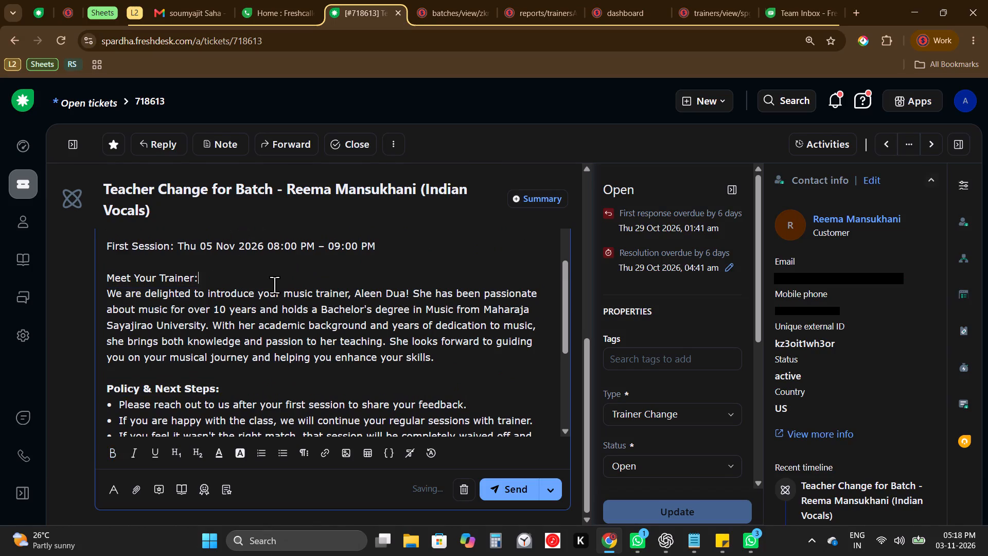
{"action": "key", "text": "ctrl+b"}
Delete the First Session line and the regular-slot sentence from the reply, along with the extra blank line.
{"action": "scroll", "coordinate": [274, 285], "scroll_direction": "up", "scroll_amount": 1}
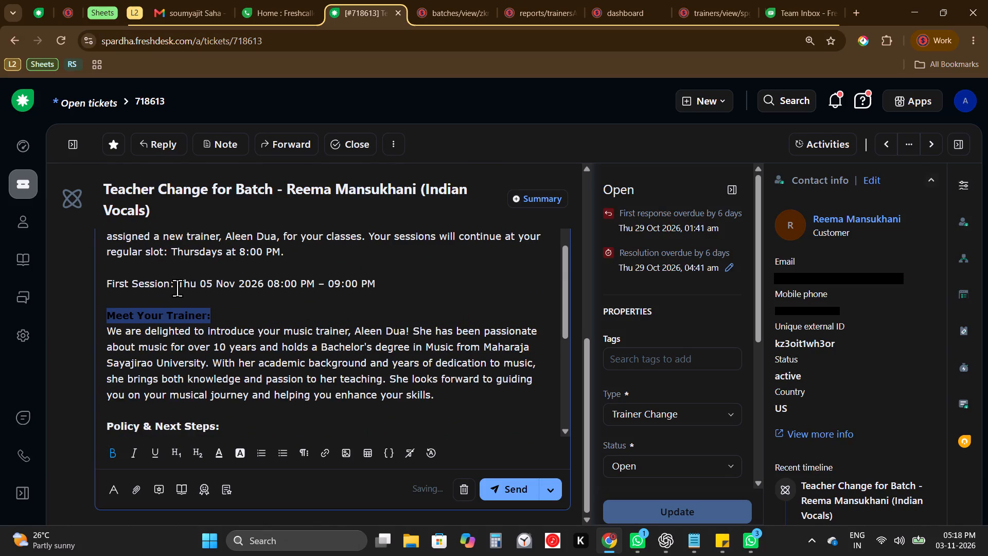
{"action": "triple_click", "coordinate": [175, 285]}
{"action": "key", "text": "BackSpace"}
{"action": "key", "text": "BackSpace"}
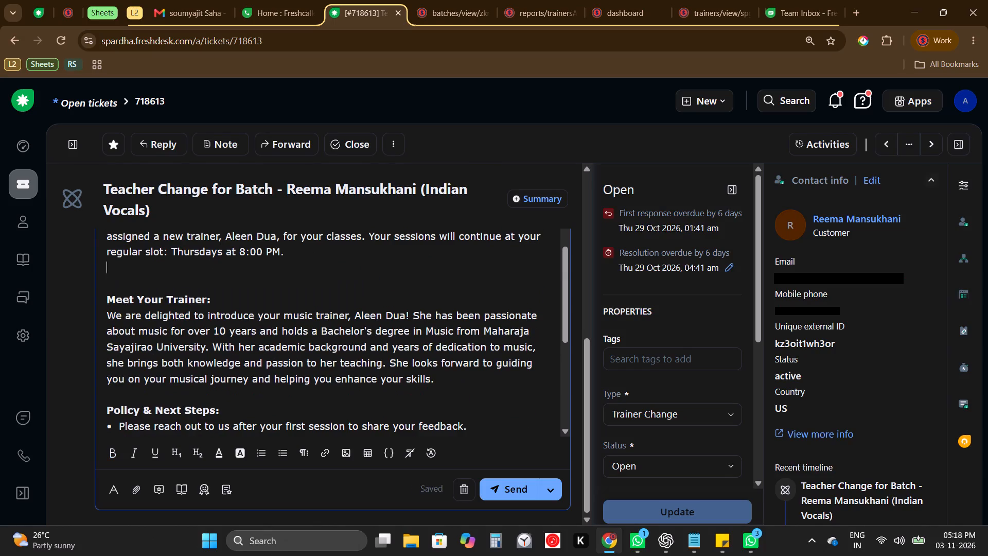
{"action": "scroll", "coordinate": [175, 285], "scroll_direction": "up", "scroll_amount": 1}
{"action": "left_click", "coordinate": [374, 265]}
{"action": "left_click_drag", "start_coordinate": [374, 265], "coordinate": [398, 274]}
{"action": "key", "text": "BackSpace"}
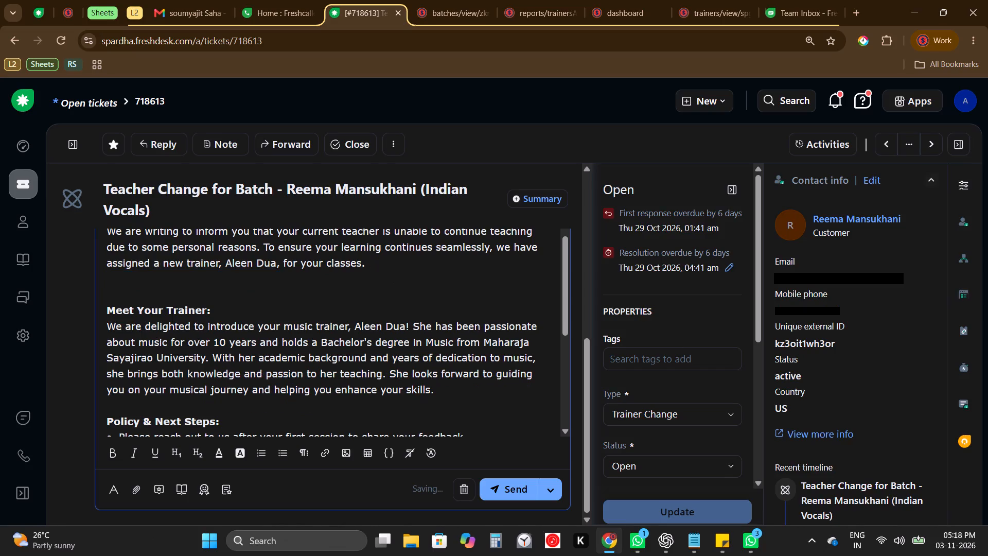
{"action": "key", "text": "Delete"}
Make Aleen's full name bold in the reply's trainer assignment sentence.
{"action": "scroll", "coordinate": [398, 274], "scroll_direction": "up", "scroll_amount": 1}
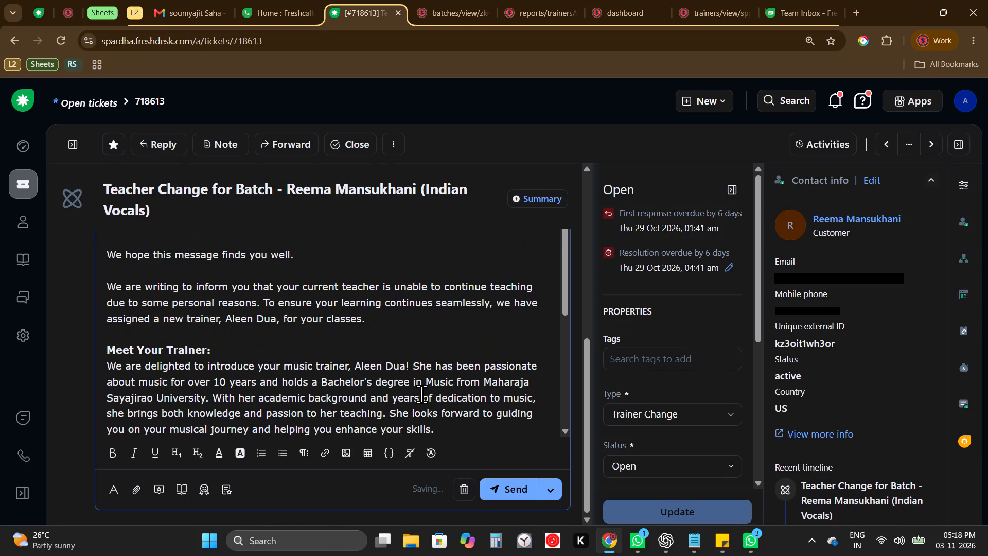
{"action": "left_click", "coordinate": [236, 318]}
{"action": "left_click_drag", "start_coordinate": [236, 318], "coordinate": [257, 322]}
{"action": "key", "text": "ctrl+b"}
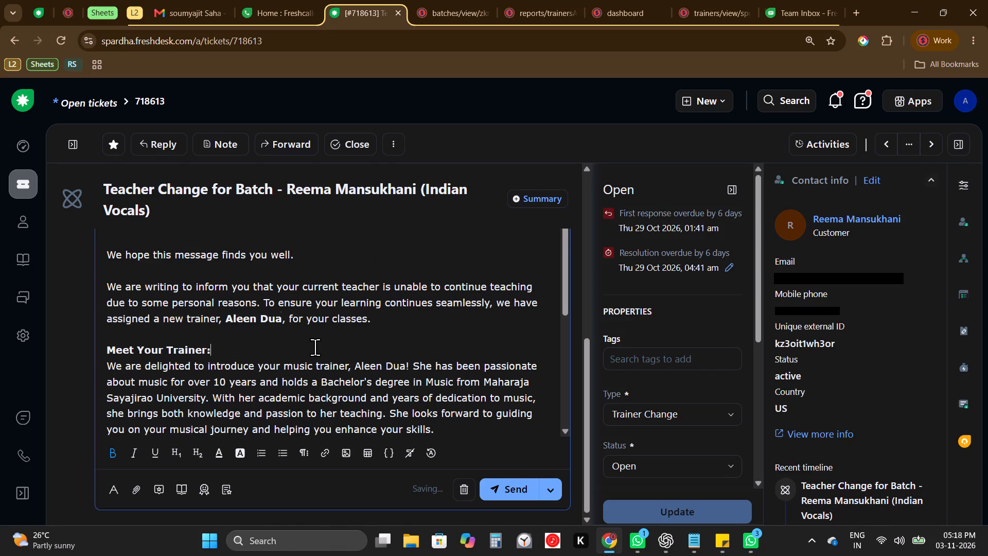
Read through the reply's trainer introduction, Policy & Next Steps section and closing signature.
{"action": "left_click", "coordinate": [315, 347]}
{"action": "scroll", "coordinate": [315, 347], "scroll_direction": "down", "scroll_amount": 1}
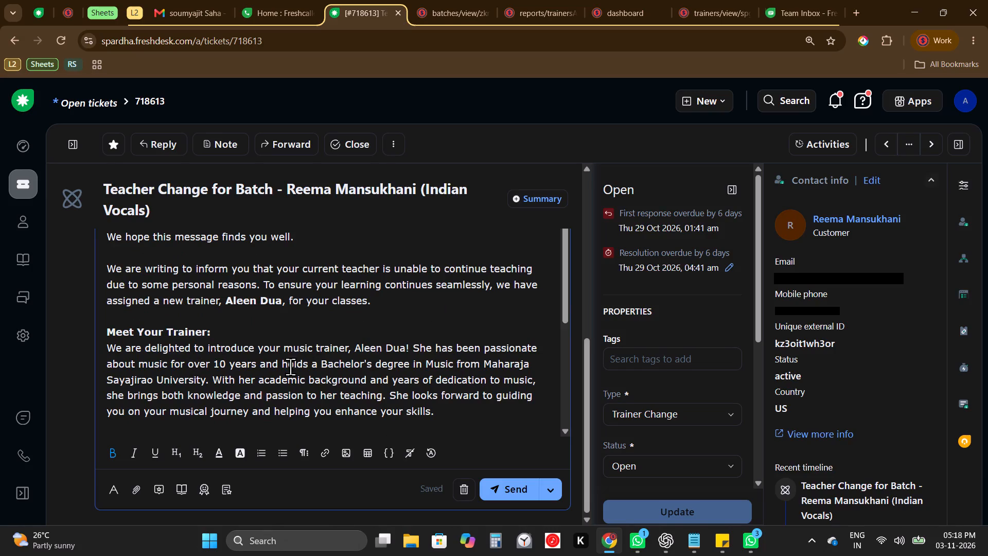
{"action": "left_click", "coordinate": [212, 391]}
{"action": "left_click_drag", "start_coordinate": [212, 391], "coordinate": [518, 416]}
{"action": "left_click", "coordinate": [518, 416]}
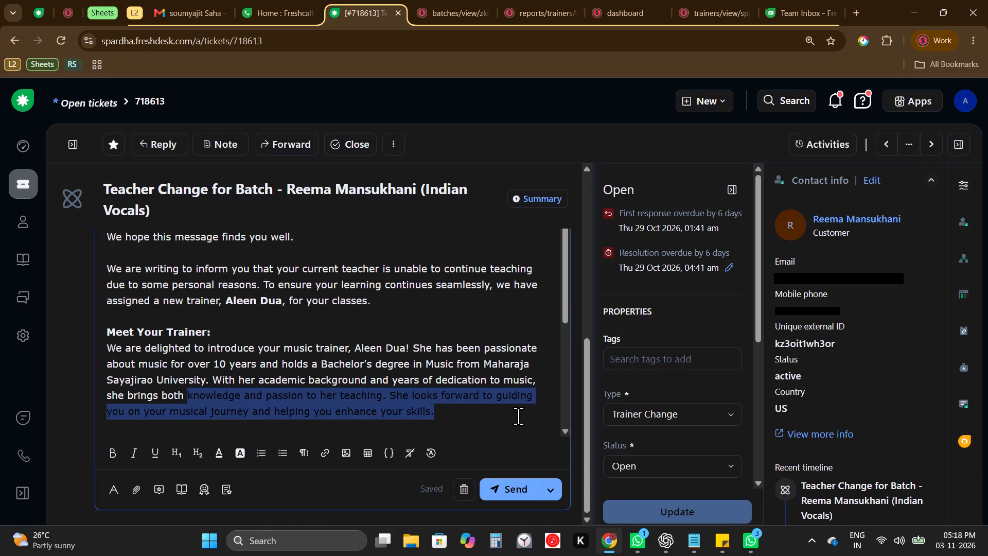
{"action": "scroll", "coordinate": [518, 416], "scroll_direction": "down", "scroll_amount": 3}
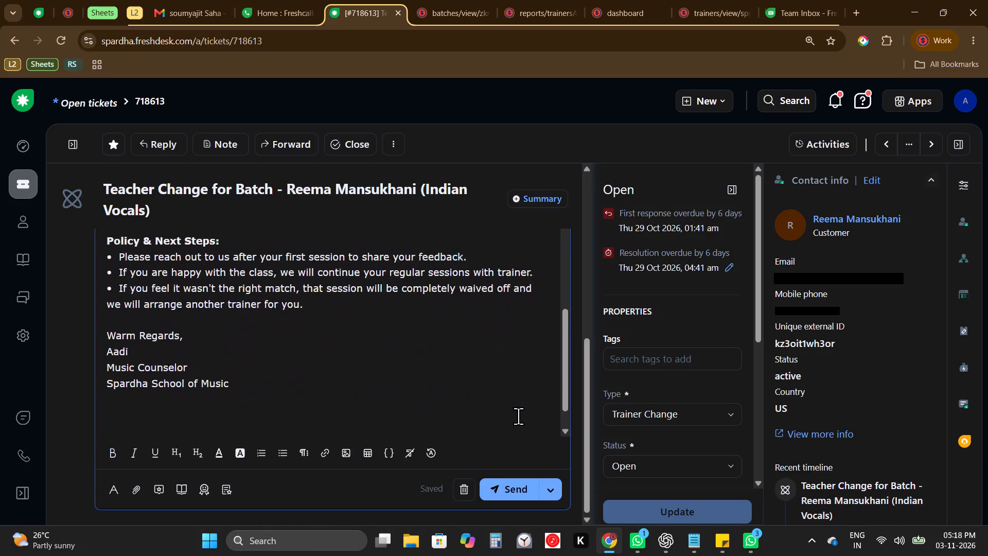
{"action": "scroll", "coordinate": [518, 416], "scroll_direction": "up", "scroll_amount": 2}
Delete the trailing blank lines below the Spardha School of Music signature in the reply.
{"action": "scroll", "coordinate": [524, 389], "scroll_direction": "down", "scroll_amount": 3}
{"action": "left_click", "coordinate": [157, 378]}
{"action": "left_click_drag", "start_coordinate": [157, 378], "coordinate": [179, 494]}
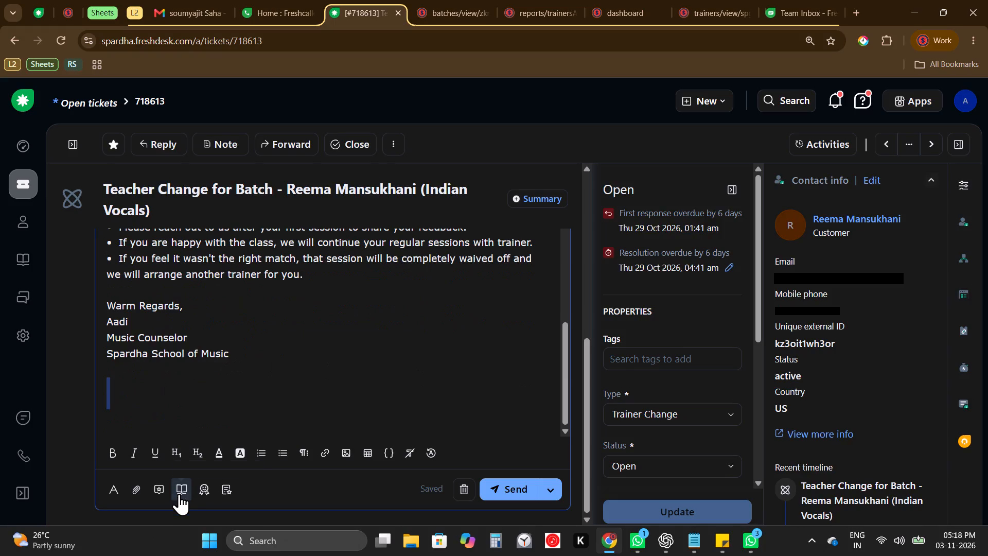
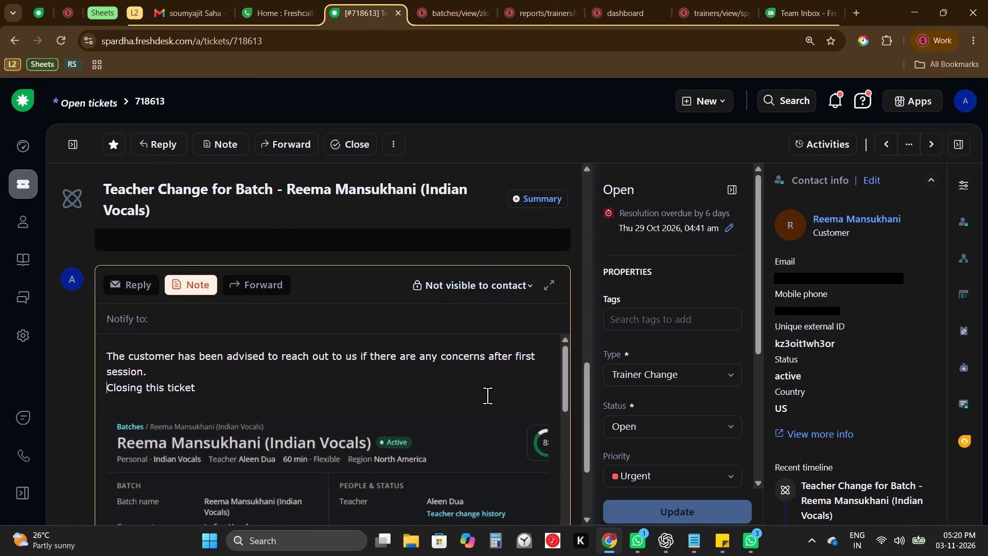
{"action": "key", "text": "ctrl+v"}
{"action": "key", "text": "Return"}
{"action": "key", "text": "Return"}
{"action": "scroll", "coordinate": [487, 395], "scroll_direction": "down", "scroll_amount": 1}
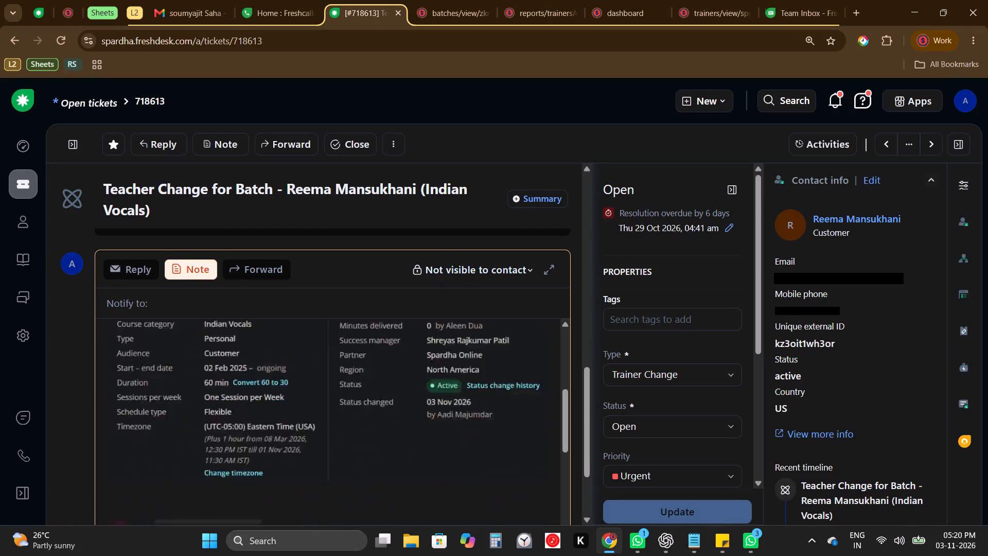
{"action": "scroll", "coordinate": [487, 395], "scroll_direction": "down", "scroll_amount": 4}
{"action": "left_click", "coordinate": [502, 486]}
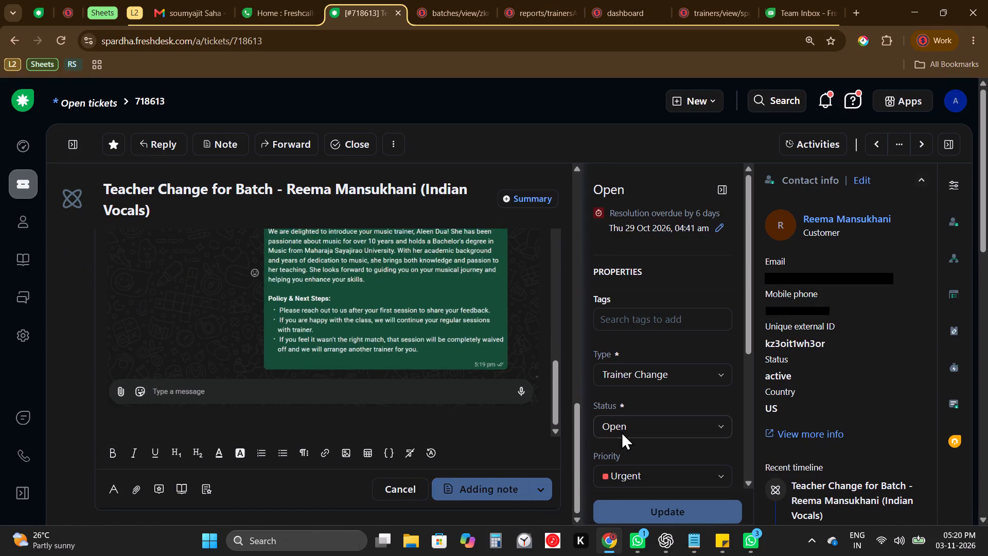
Set the ticket's status to Waiting on Customer and update its properties.
{"action": "left_click_drag", "start_coordinate": [621, 431], "coordinate": [675, 398]}
{"action": "left_click", "coordinate": [675, 398]}
{"action": "left_click", "coordinate": [678, 501]}
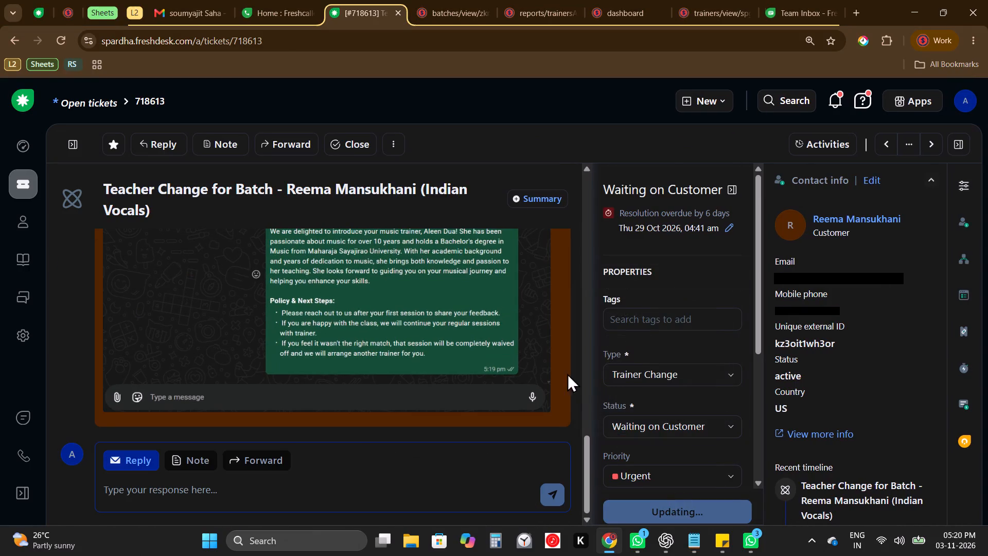
{"action": "double_click", "coordinate": [136, 89]}
{"action": "double_click", "coordinate": [152, 112]}
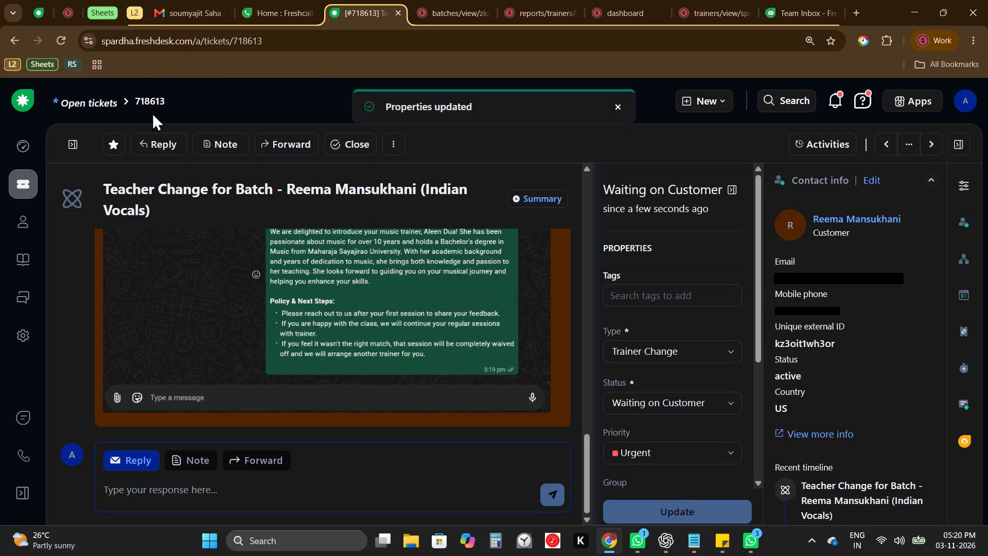
Copy ticket number 718613 and append it to the end of the CLOSE line in Sticky Notes.
{"action": "double_click", "coordinate": [148, 107]}
{"action": "key", "text": "ctrl+c"}
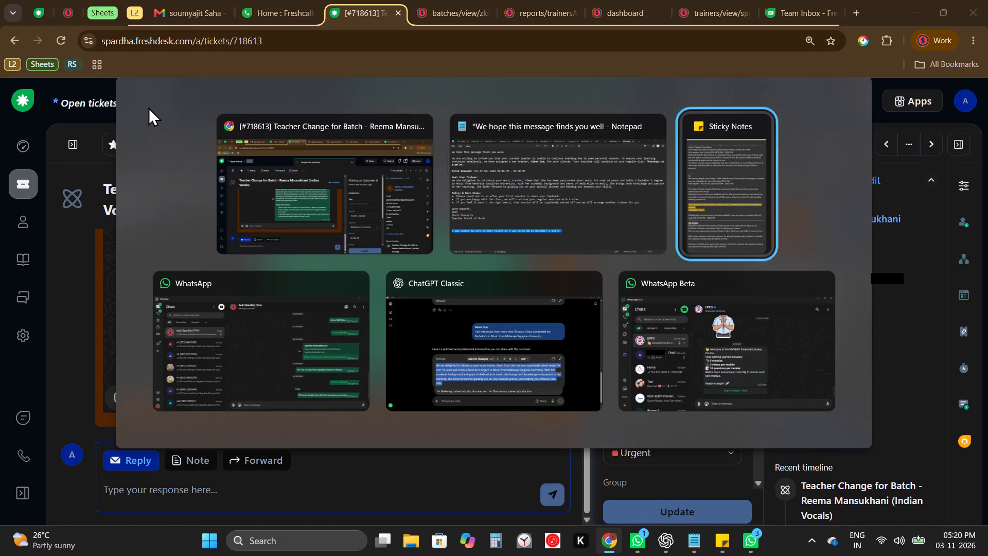
{"action": "scroll", "coordinate": [745, 285], "scroll_direction": "down", "scroll_amount": 20}
{"action": "scroll", "coordinate": [745, 285], "scroll_direction": "down", "scroll_amount": 4}
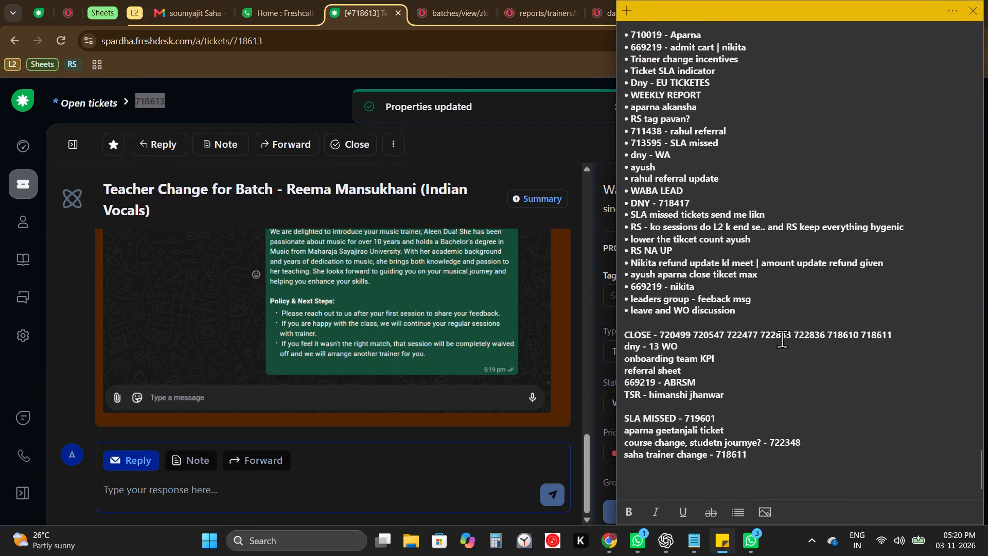
{"action": "left_click", "coordinate": [922, 335]}
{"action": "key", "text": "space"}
{"action": "key", "text": "ctrl+v"}
{"action": "left_click", "coordinate": [509, 209]}
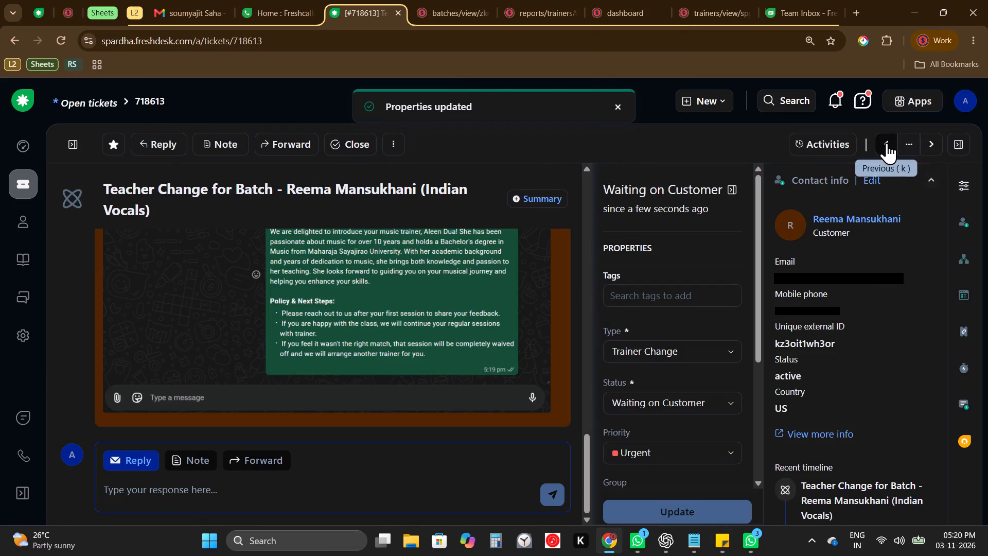
Go to the previous ticket in the queue, 718614, and open its linked Indian Vocals batch page, closing the earlier batch's page.
{"action": "left_click", "coordinate": [887, 143]}
{"action": "left_click", "coordinate": [271, 314]}
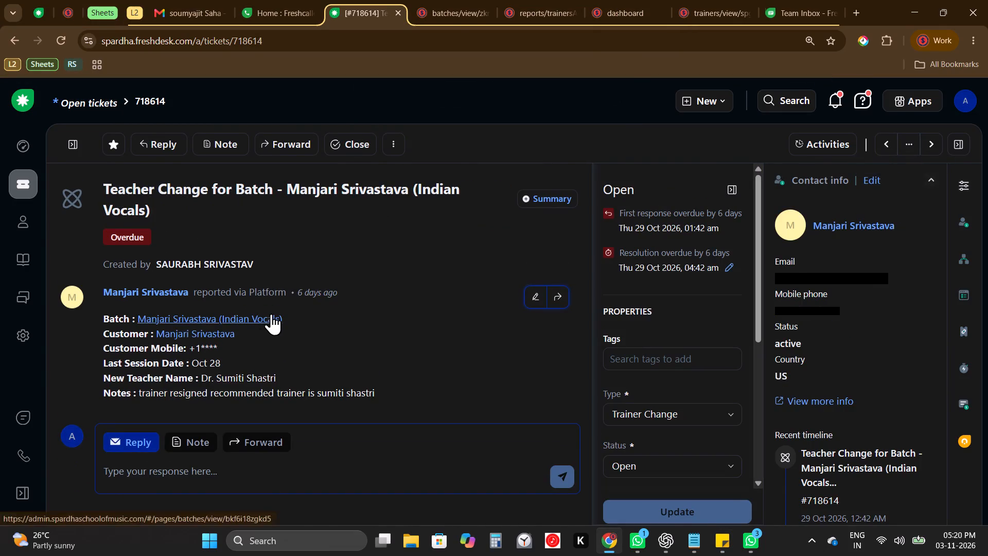
{"action": "left_click", "coordinate": [524, 11]}
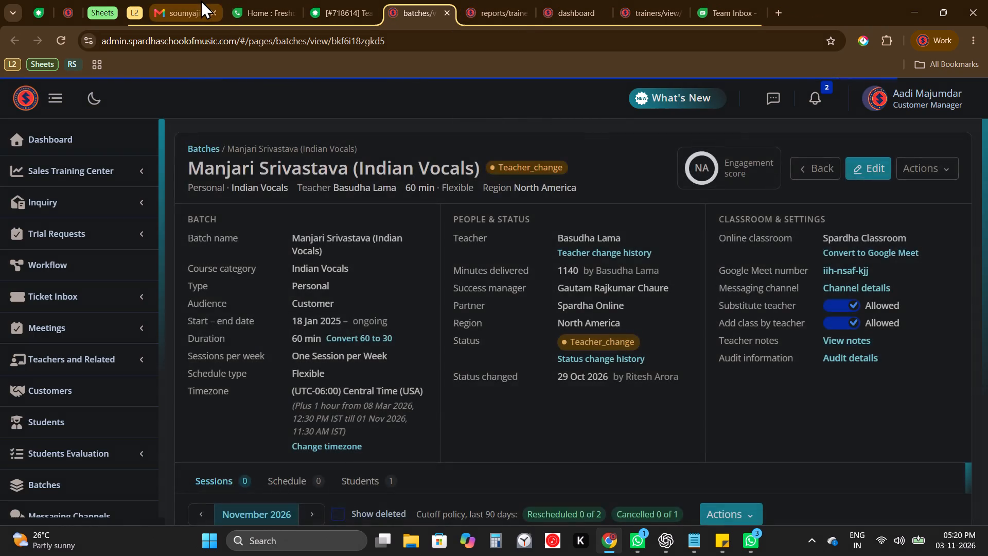
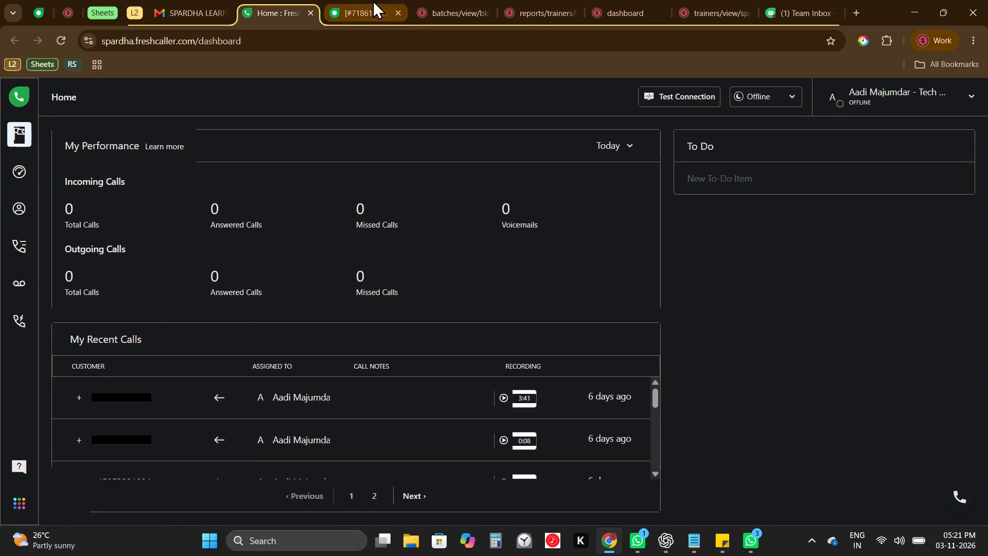
{"action": "left_click", "coordinate": [373, 0]}
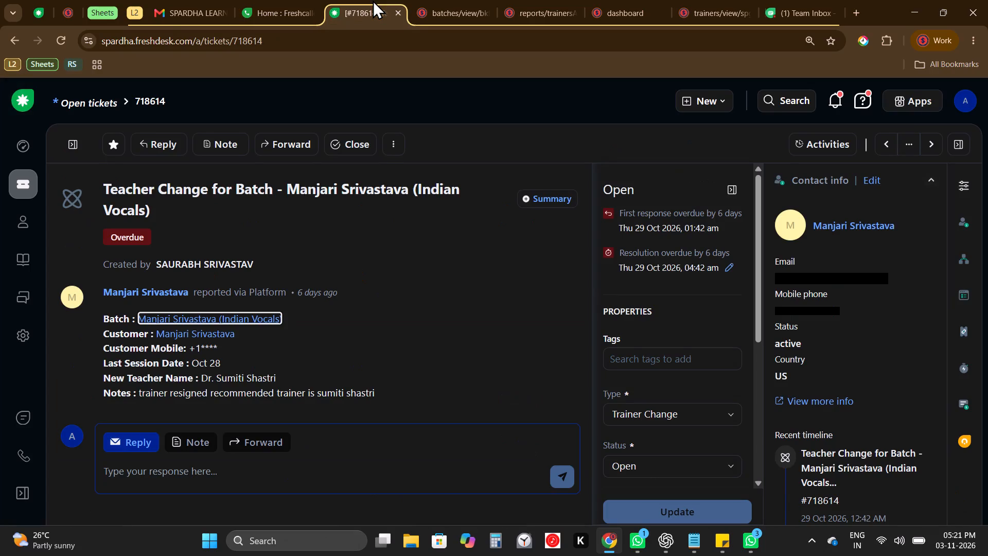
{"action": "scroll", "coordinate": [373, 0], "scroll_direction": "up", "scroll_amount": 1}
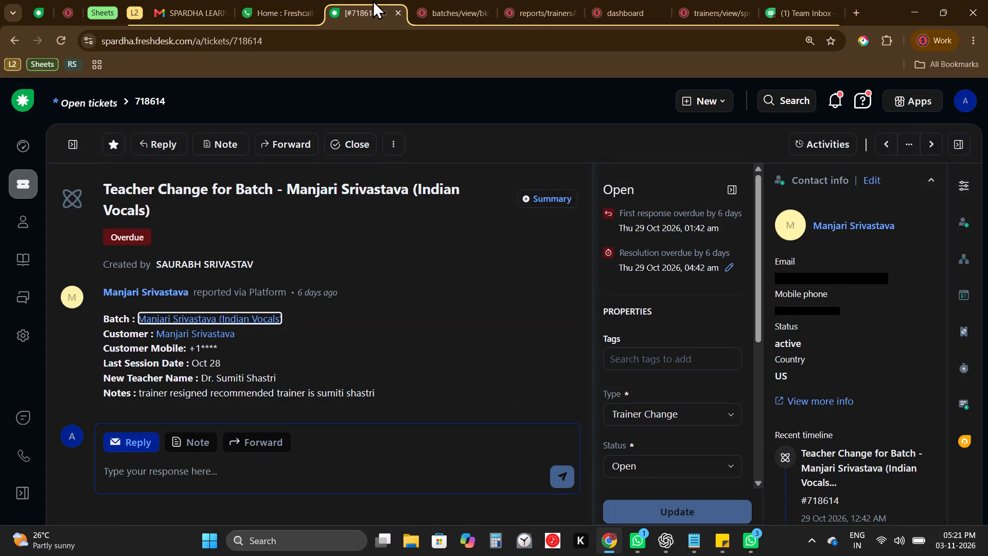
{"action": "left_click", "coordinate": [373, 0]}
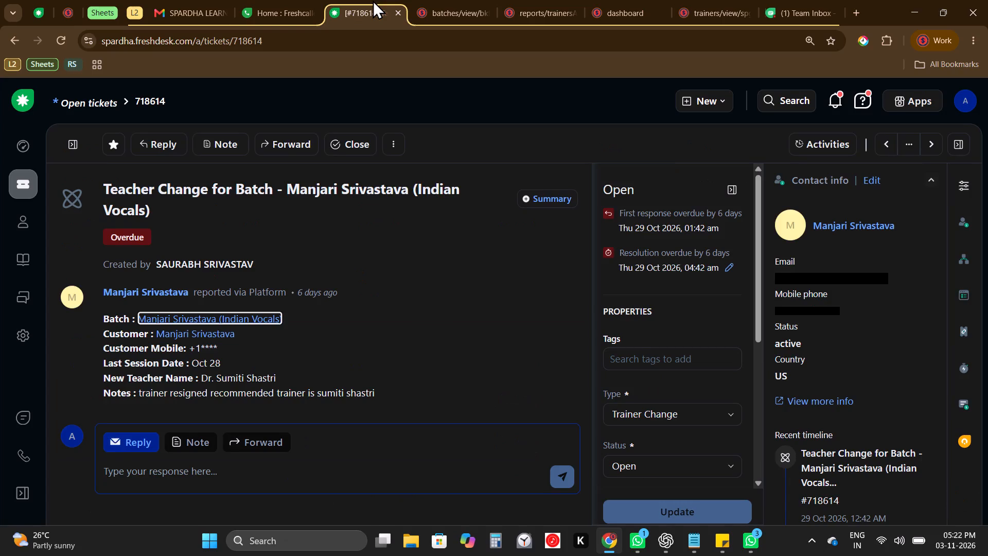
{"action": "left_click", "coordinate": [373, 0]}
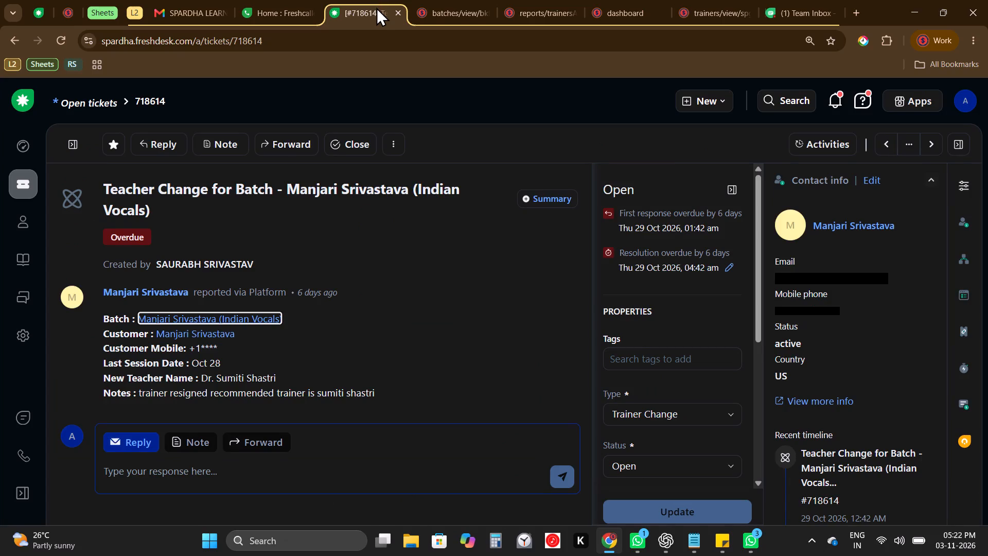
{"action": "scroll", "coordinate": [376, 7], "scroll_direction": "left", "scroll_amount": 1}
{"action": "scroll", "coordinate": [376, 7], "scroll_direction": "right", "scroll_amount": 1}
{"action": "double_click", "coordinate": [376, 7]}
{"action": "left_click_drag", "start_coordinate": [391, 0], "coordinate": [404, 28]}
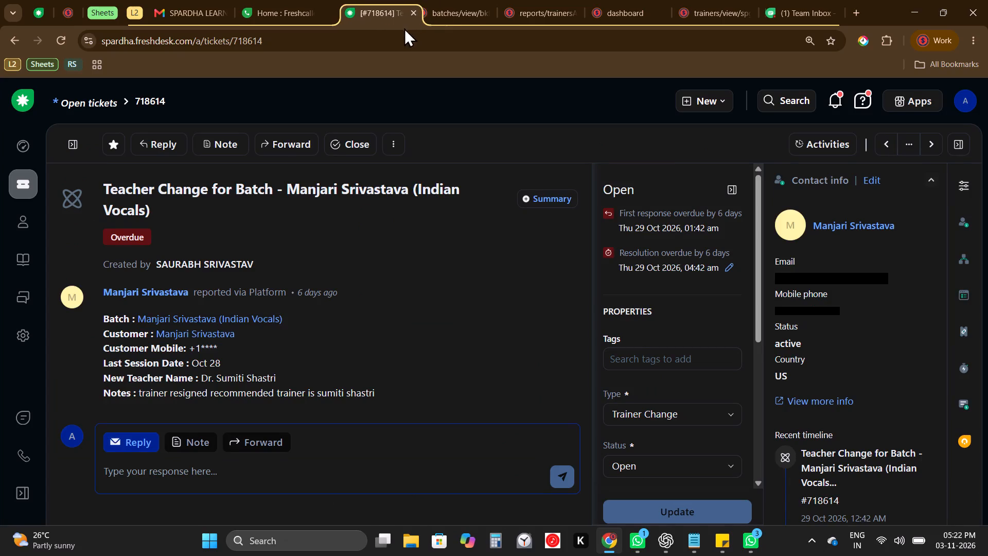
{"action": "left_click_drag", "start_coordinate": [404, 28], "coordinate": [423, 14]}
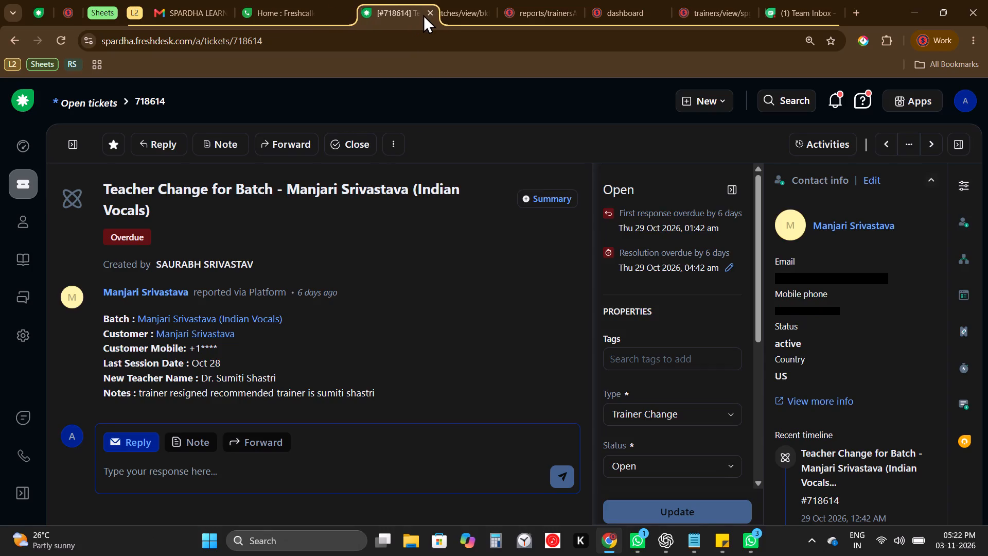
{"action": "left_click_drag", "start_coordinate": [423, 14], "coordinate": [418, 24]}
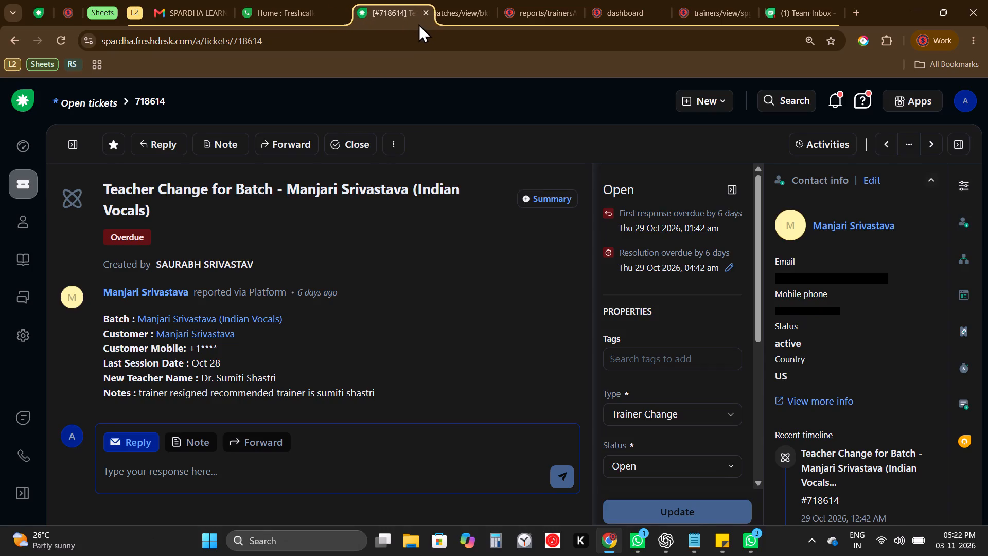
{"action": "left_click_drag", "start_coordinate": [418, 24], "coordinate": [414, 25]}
Switch to the open page of the Indian Vocals batch named in ticket 718614.
{"action": "left_click", "coordinate": [424, 19]}
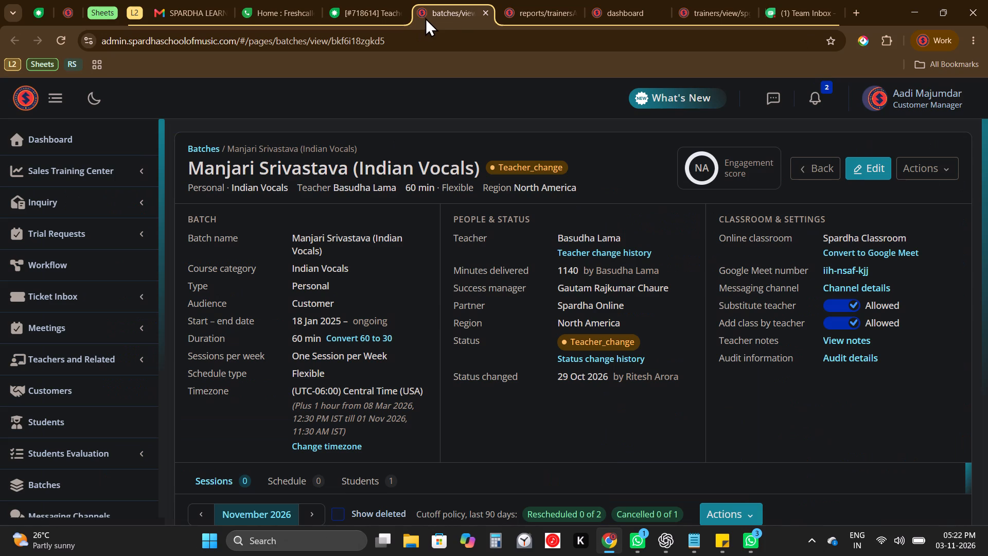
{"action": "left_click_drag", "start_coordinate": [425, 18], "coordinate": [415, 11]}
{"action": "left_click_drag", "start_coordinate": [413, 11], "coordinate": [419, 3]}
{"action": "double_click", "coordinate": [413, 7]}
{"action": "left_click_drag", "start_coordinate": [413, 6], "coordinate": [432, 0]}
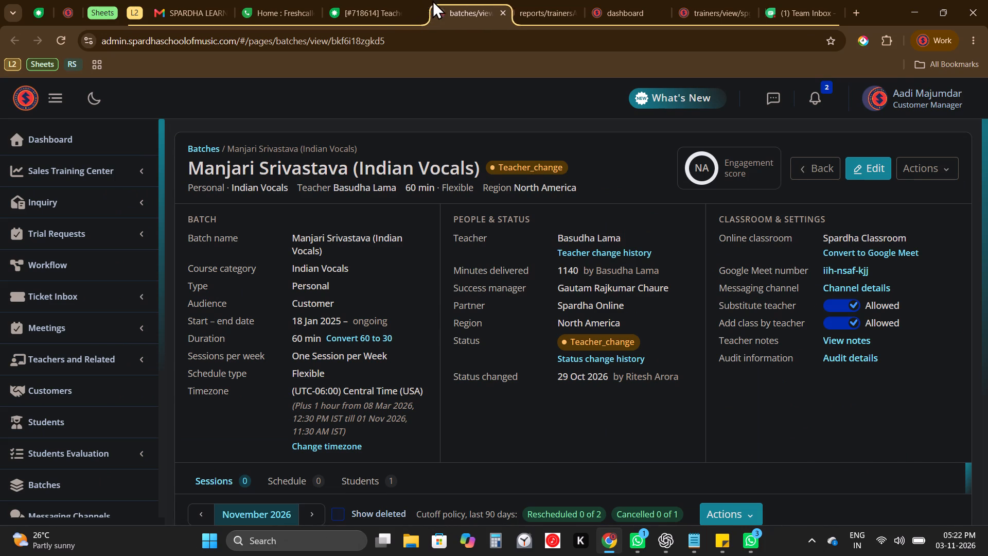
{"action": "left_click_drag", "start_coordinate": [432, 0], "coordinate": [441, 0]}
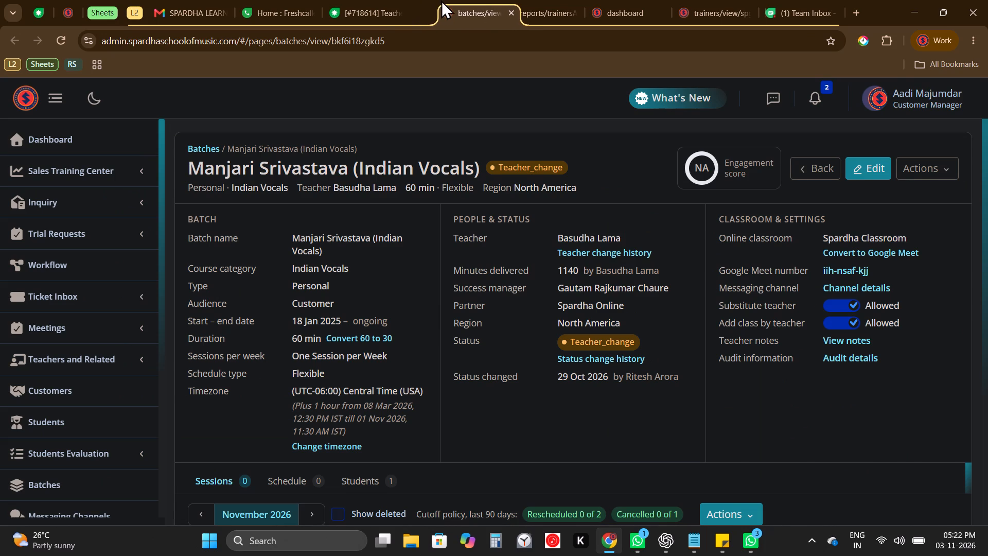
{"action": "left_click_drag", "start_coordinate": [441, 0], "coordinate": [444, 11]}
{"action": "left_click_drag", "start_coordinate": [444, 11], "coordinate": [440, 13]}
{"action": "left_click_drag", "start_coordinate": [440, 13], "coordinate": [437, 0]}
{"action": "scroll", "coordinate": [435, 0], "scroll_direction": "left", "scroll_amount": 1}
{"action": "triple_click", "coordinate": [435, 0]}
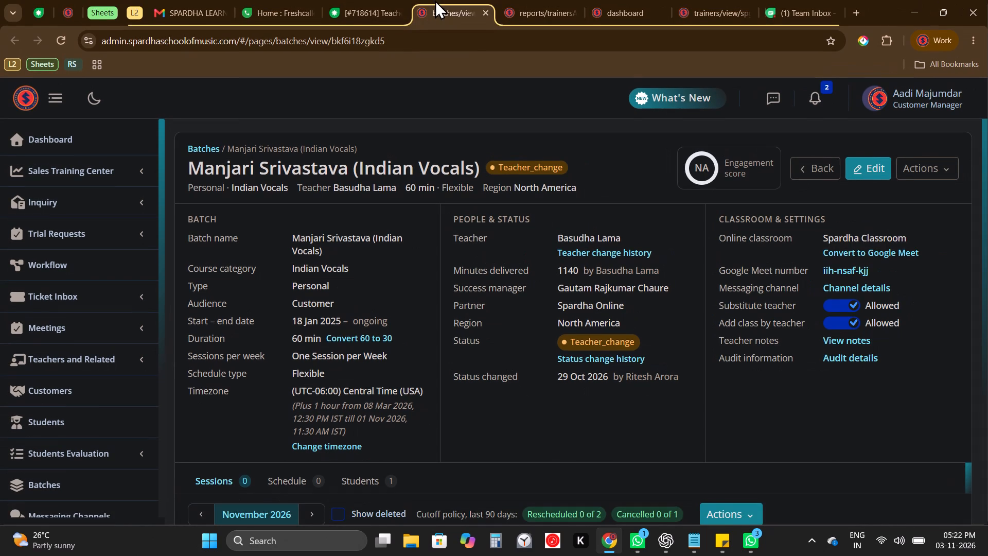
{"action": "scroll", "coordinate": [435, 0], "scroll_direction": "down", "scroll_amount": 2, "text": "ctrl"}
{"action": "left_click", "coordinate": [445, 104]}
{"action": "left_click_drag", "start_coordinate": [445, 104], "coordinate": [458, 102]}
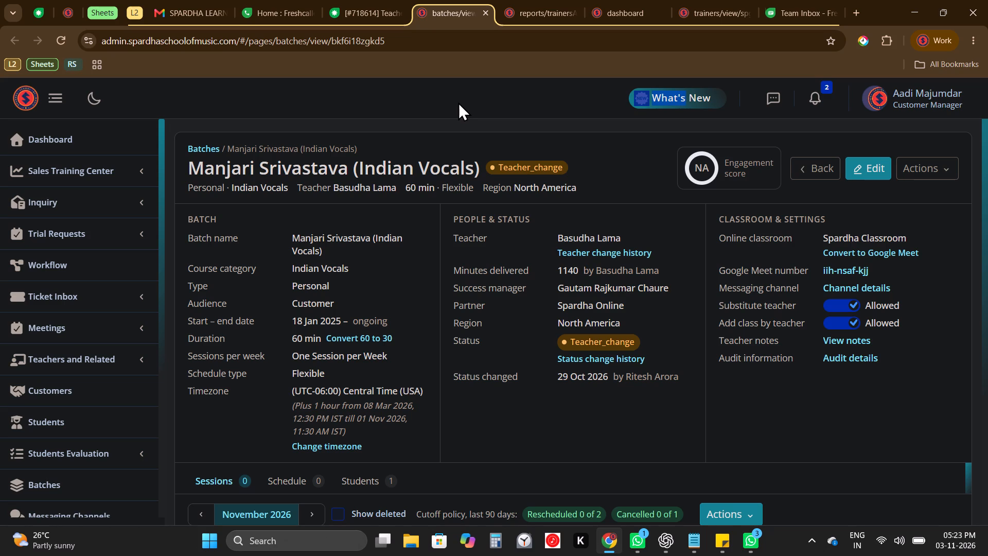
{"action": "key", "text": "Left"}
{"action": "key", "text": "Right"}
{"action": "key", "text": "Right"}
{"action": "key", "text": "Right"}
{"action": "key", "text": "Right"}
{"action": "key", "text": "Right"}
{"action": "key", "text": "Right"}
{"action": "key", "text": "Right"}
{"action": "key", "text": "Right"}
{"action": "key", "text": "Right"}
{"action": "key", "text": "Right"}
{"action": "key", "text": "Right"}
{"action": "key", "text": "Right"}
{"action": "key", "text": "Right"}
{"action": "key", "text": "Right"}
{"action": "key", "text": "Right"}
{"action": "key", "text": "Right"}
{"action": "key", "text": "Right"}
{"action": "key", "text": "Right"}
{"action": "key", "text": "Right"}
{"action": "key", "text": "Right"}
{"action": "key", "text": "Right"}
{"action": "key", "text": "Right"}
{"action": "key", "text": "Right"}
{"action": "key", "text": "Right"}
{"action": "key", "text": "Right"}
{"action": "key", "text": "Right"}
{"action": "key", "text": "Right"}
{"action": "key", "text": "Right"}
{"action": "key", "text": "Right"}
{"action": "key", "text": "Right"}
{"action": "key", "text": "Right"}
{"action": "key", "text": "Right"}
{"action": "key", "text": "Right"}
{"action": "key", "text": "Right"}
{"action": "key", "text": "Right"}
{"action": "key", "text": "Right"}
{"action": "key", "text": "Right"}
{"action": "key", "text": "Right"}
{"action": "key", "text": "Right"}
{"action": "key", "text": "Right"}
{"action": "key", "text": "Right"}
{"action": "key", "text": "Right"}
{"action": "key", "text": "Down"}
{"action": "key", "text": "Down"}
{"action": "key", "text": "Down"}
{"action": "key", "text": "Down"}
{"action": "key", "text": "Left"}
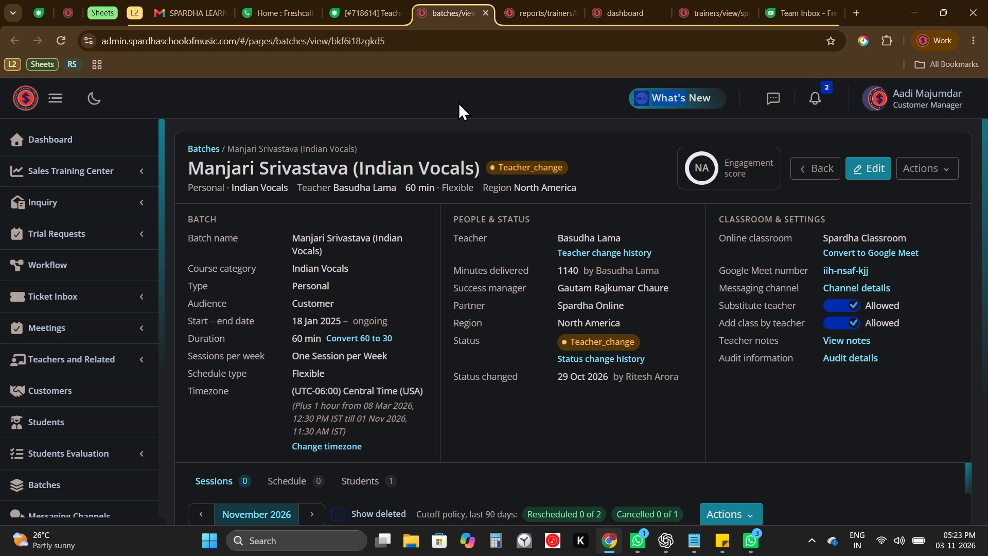
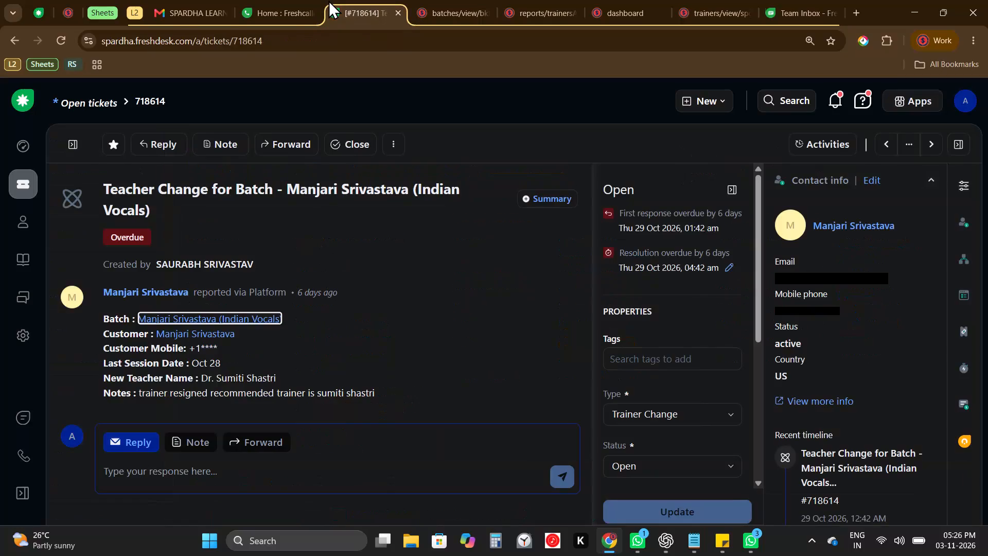
Look through the list of open tickets from the helpdesk dashboard and reopen teacher-change ticket 718614.
{"action": "left_click", "coordinate": [25, 101]}
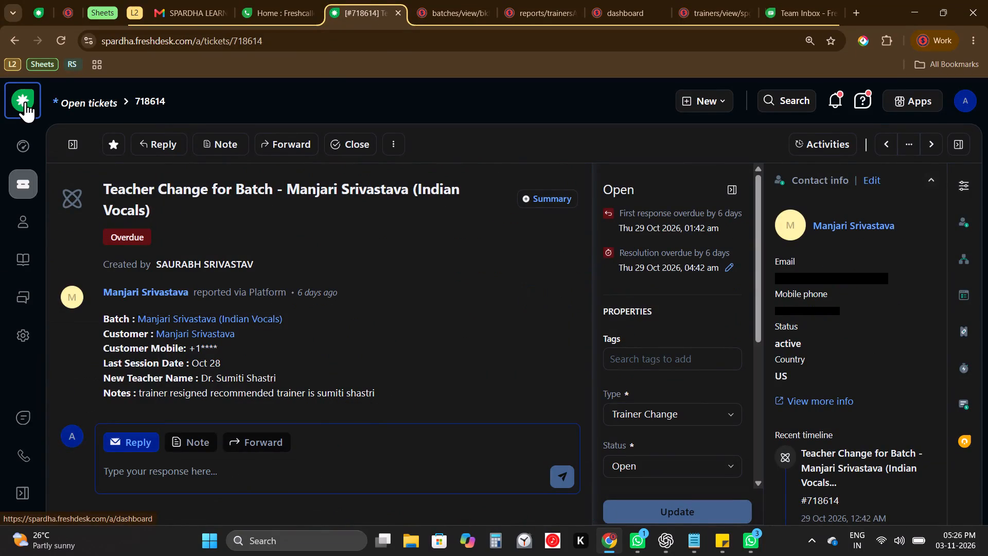
{"action": "left_click", "coordinate": [540, 212]}
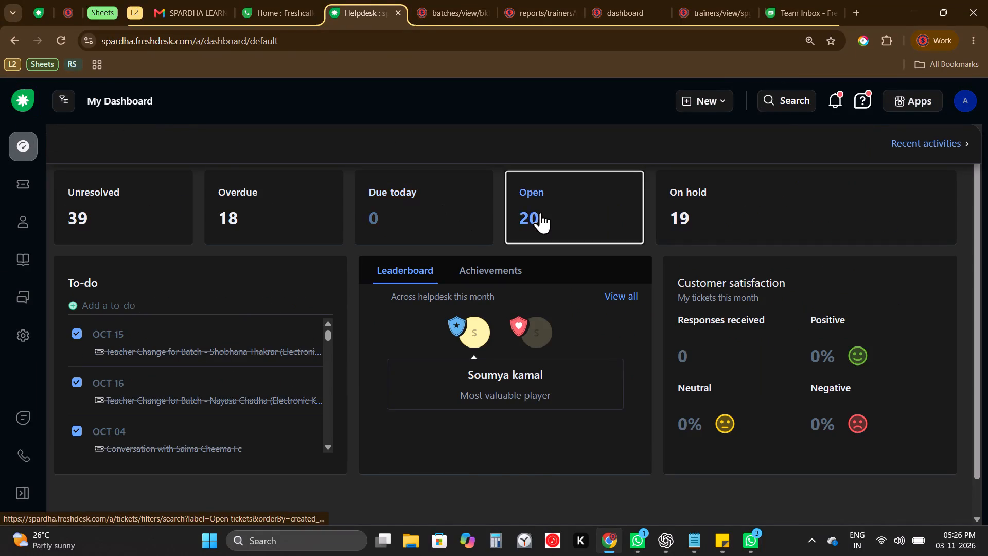
{"action": "scroll", "coordinate": [268, 275], "scroll_direction": "down", "scroll_amount": 10}
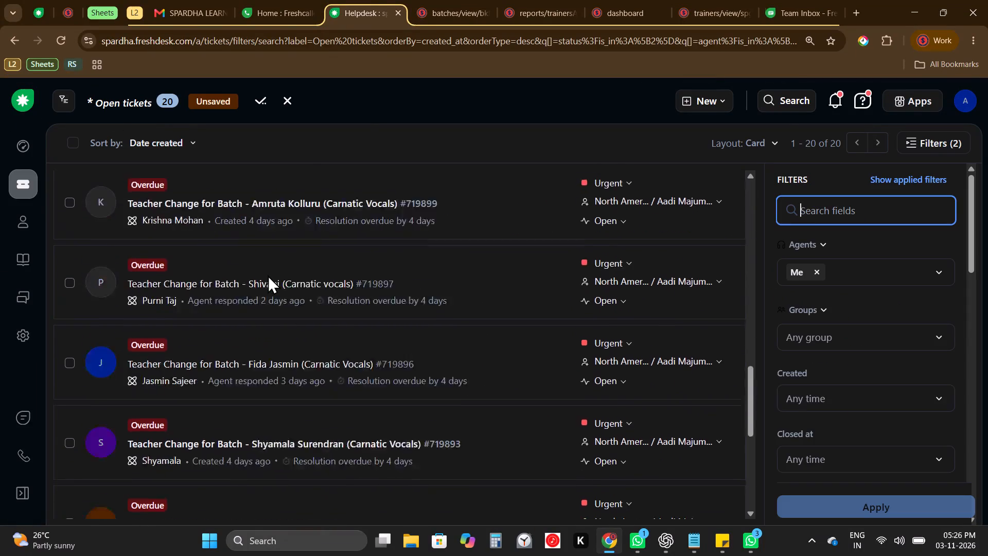
{"action": "scroll", "coordinate": [268, 275], "scroll_direction": "down", "scroll_amount": 7}
{"action": "scroll", "coordinate": [268, 275], "scroll_direction": "up", "scroll_amount": 10}
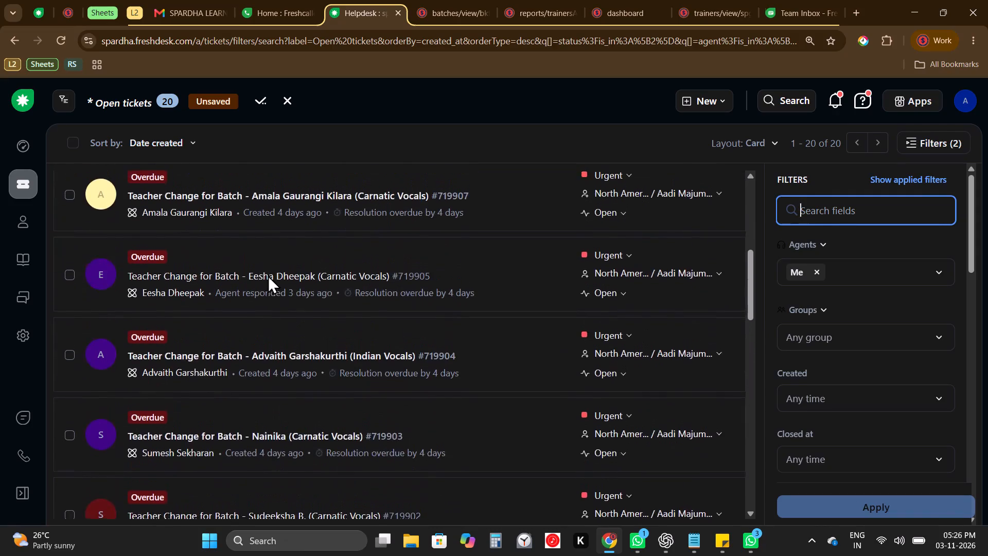
{"action": "scroll", "coordinate": [268, 275], "scroll_direction": "up", "scroll_amount": 6}
{"action": "scroll", "coordinate": [268, 275], "scroll_direction": "down", "scroll_amount": 5}
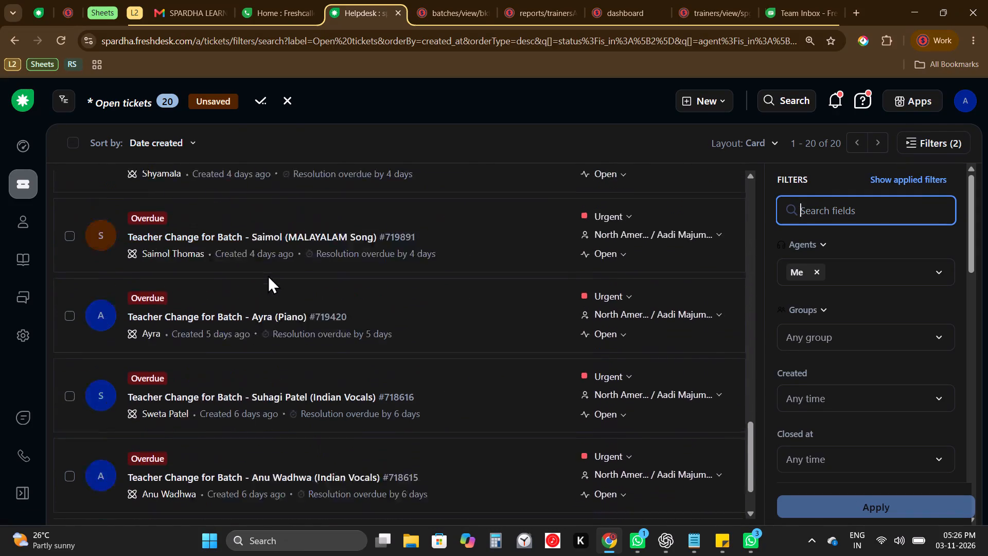
{"action": "scroll", "coordinate": [268, 275], "scroll_direction": "down", "scroll_amount": 8}
{"action": "left_click", "coordinate": [235, 484]}
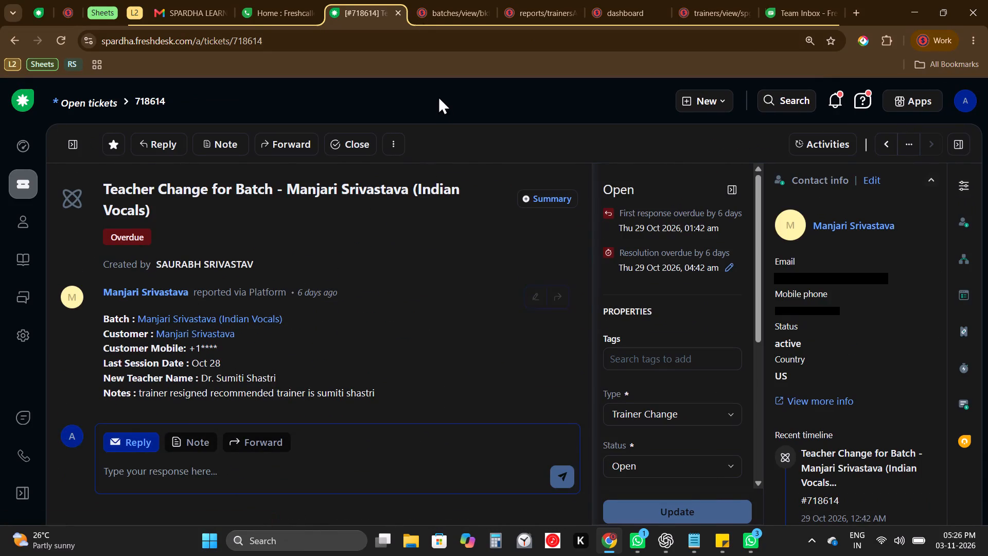
Switch to the open Freshcaller home page.
{"action": "left_click", "coordinate": [422, 22]}
{"action": "left_click", "coordinate": [310, 5]}
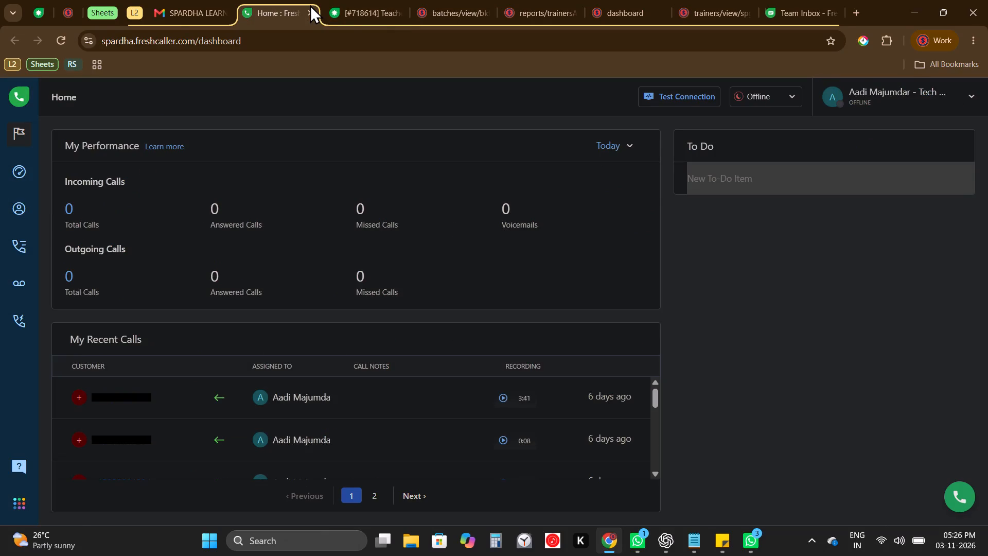
{"action": "key", "text": "space"}
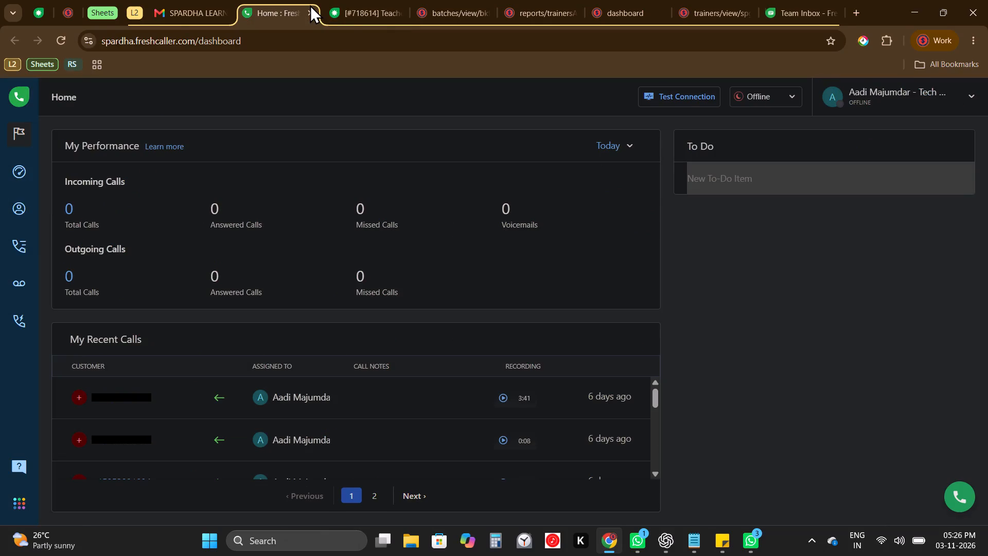
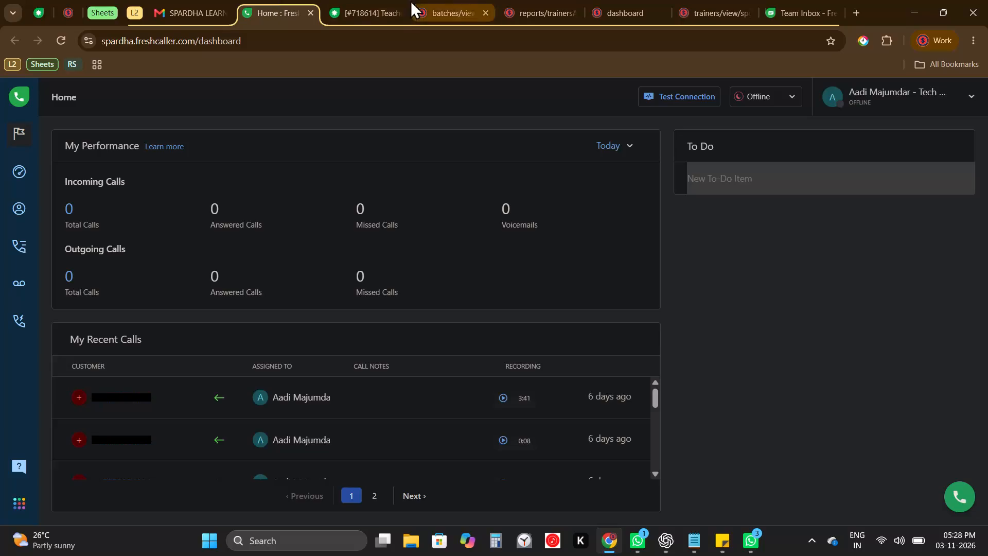
Reopen ticket 718614, switch to its Indian Vocals batch page and copy the batch's timezone.
{"action": "left_click", "coordinate": [366, 0]}
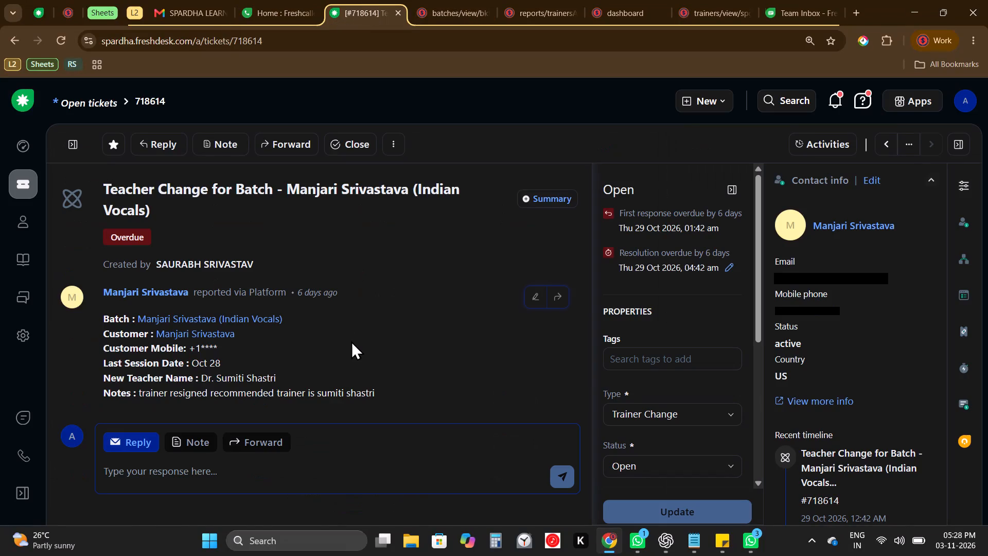
{"action": "scroll", "coordinate": [351, 341], "scroll_direction": "down", "scroll_amount": 1}
{"action": "left_click", "coordinate": [432, 0]}
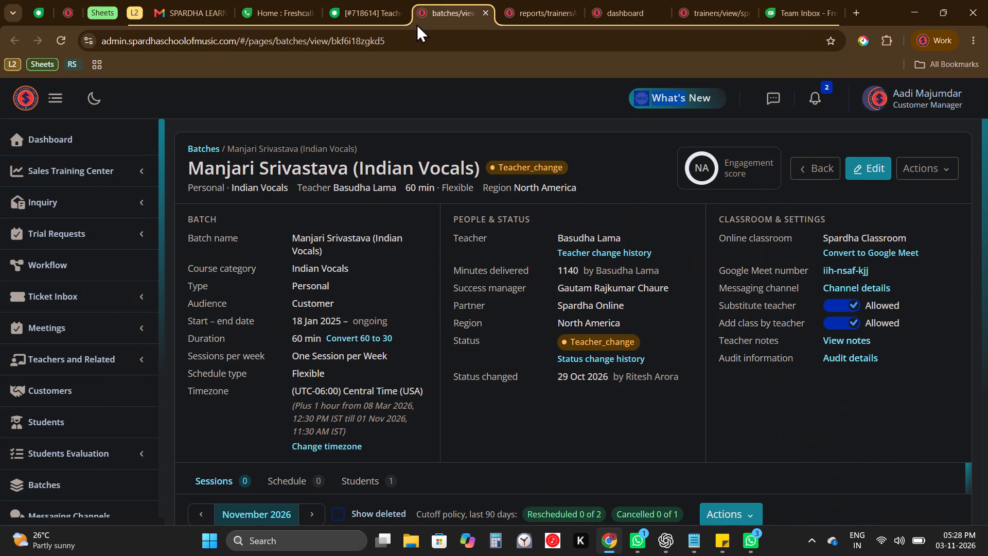
{"action": "triple_click", "coordinate": [376, 396]}
{"action": "key", "text": "ctrl+c"}
Check the batch's sessions month by month back to August 2026 and view its teacher change history.
{"action": "scroll", "coordinate": [376, 396], "scroll_direction": "down", "scroll_amount": 2}
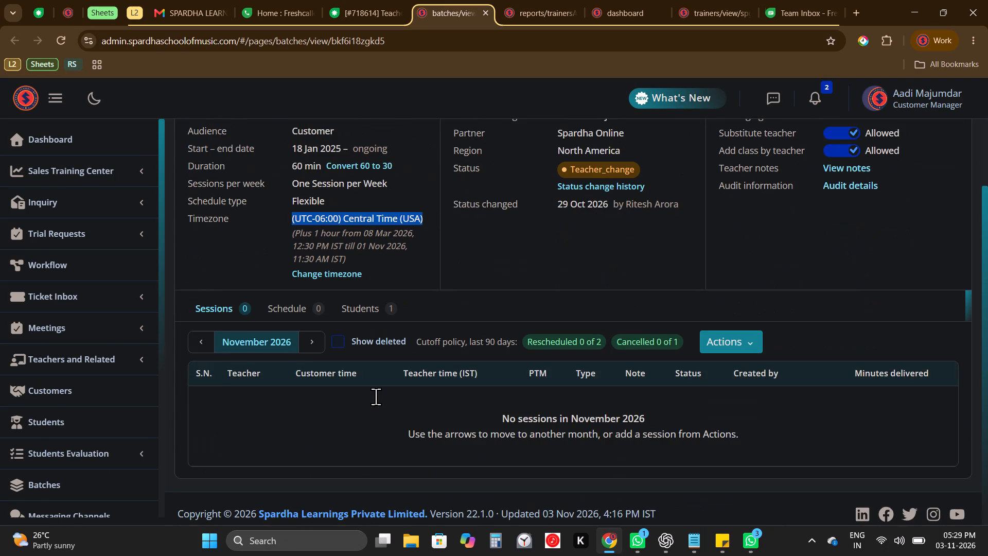
{"action": "left_click", "coordinate": [211, 332]}
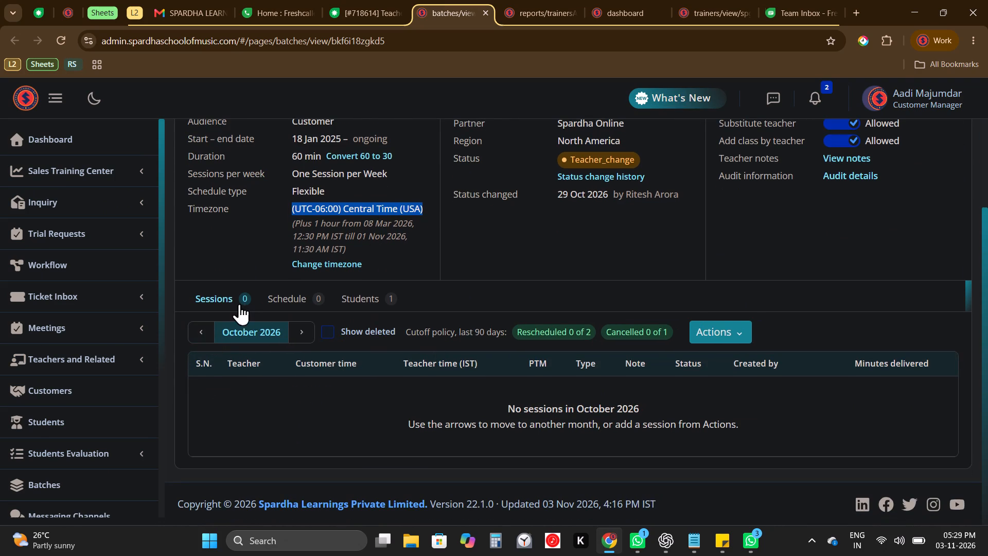
{"action": "left_click", "coordinate": [210, 328]}
{"action": "left_click", "coordinate": [192, 338]}
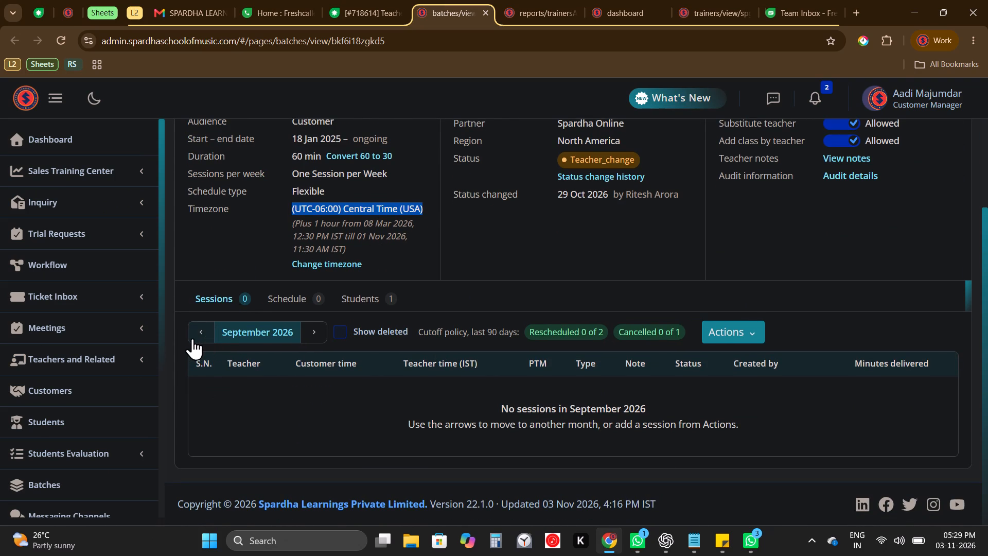
{"action": "scroll", "coordinate": [557, 205], "scroll_direction": "up", "scroll_amount": 2}
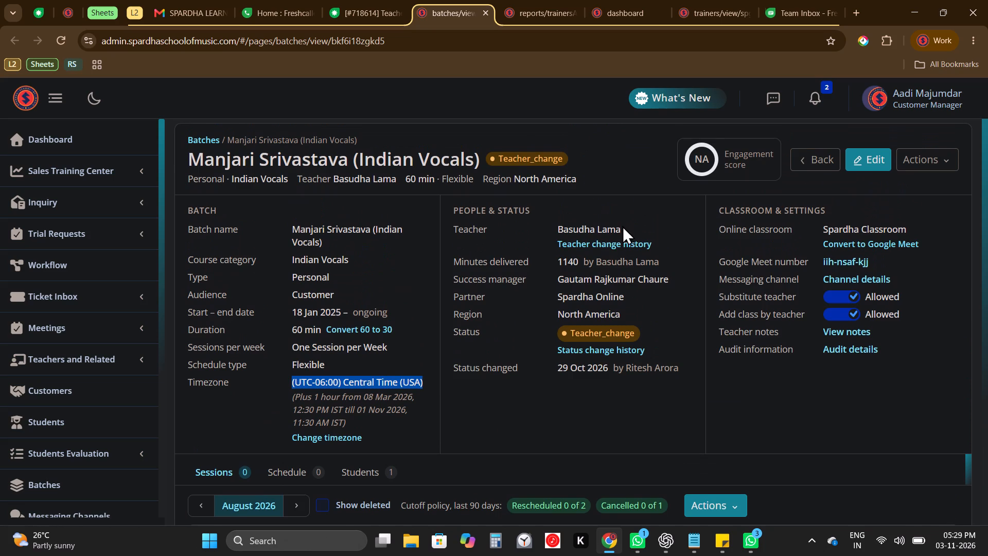
{"action": "left_click", "coordinate": [620, 240]}
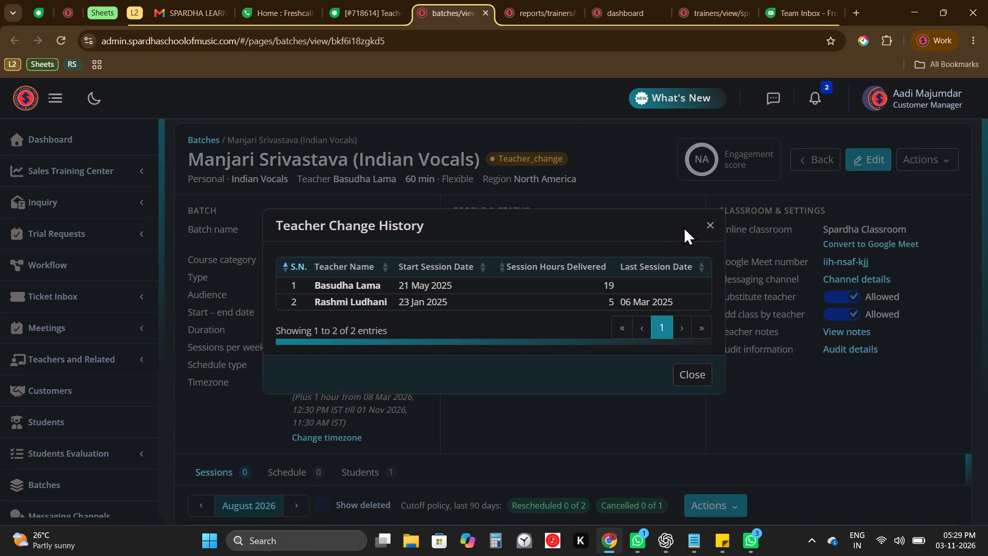
{"action": "key", "text": "Escape"}
Set the timezone in the Teachers Allocation report to (UTC-06:00) Central Time (USA).
{"action": "left_click", "coordinate": [569, 0]}
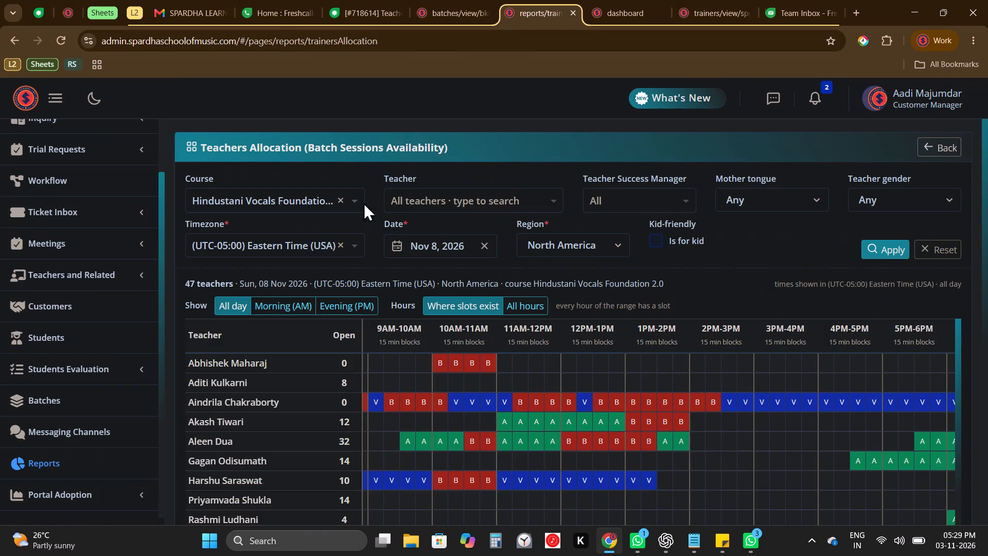
{"action": "left_click", "coordinate": [355, 238]}
{"action": "key", "text": "ctrl+v"}
{"action": "left_click", "coordinate": [355, 238], "text": "ctrl"}
{"action": "key", "text": "Return"}
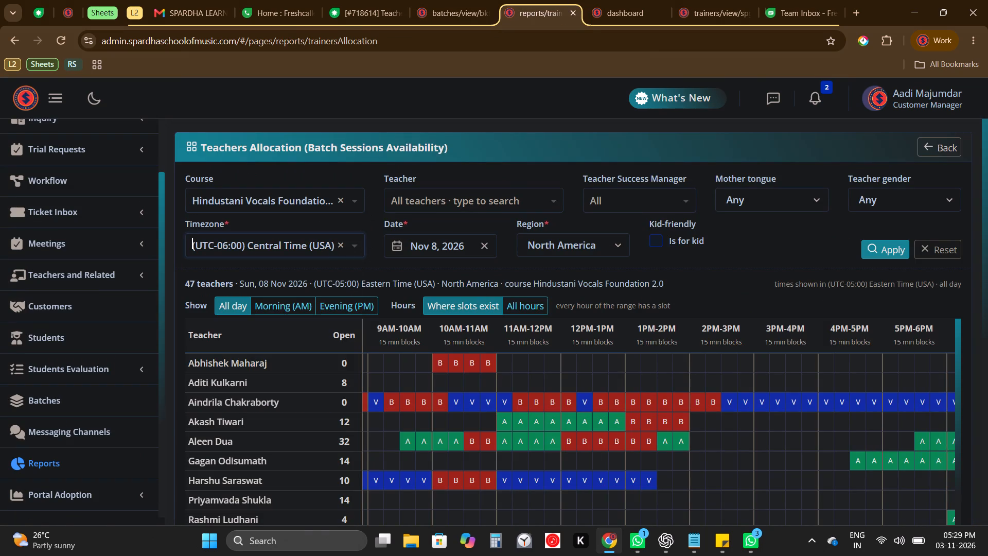
Copy the course Bollywood & Light Vocals Foundation from the batch's student list into the Teachers Allocation report's course filter and apply it.
{"action": "left_click", "coordinate": [514, 0]}
{"action": "left_click", "coordinate": [461, 0]}
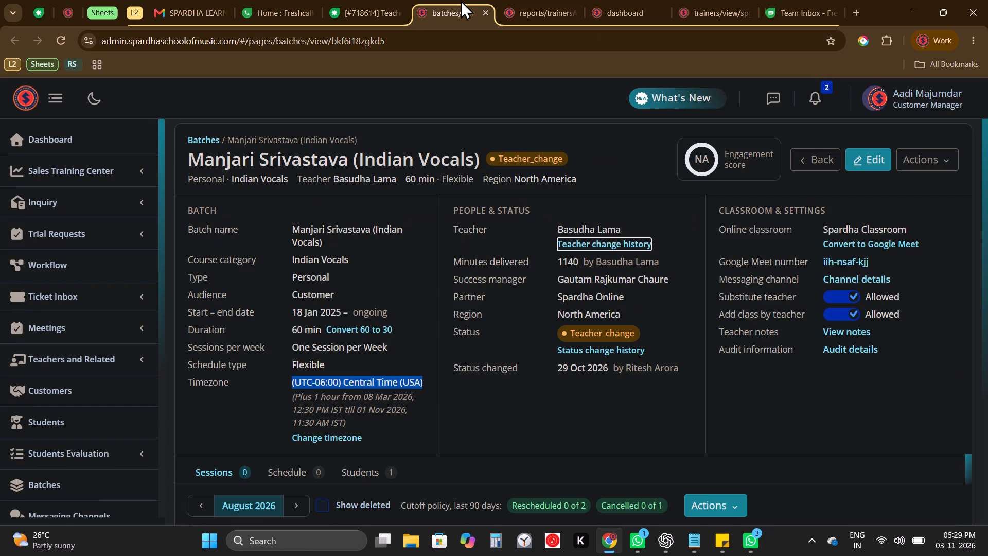
{"action": "left_click", "coordinate": [379, 476]}
{"action": "scroll", "coordinate": [379, 476], "scroll_direction": "down", "scroll_amount": 2}
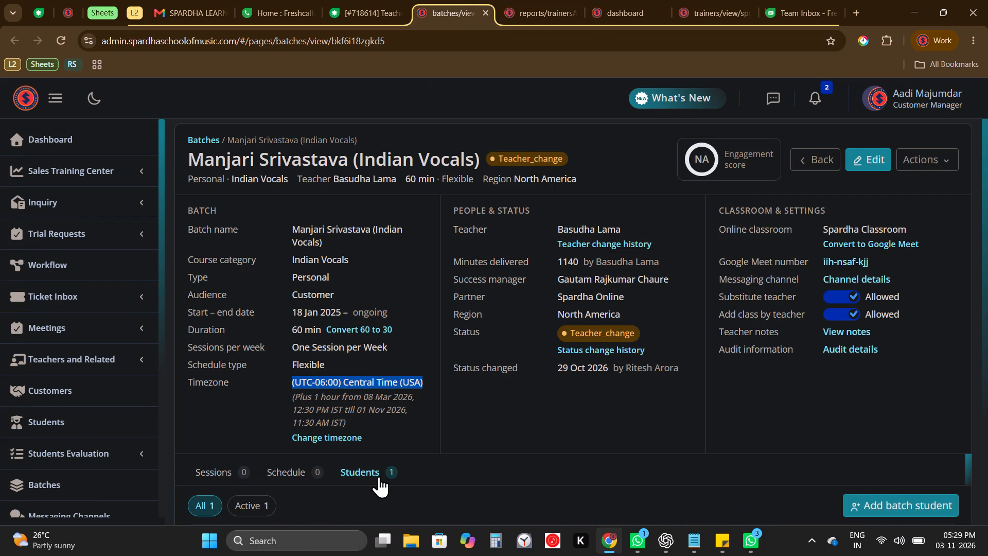
{"action": "scroll", "coordinate": [497, 354], "scroll_direction": "down", "scroll_amount": 2}
{"action": "triple_click", "coordinate": [607, 415]}
{"action": "key", "text": "ctrl+c"}
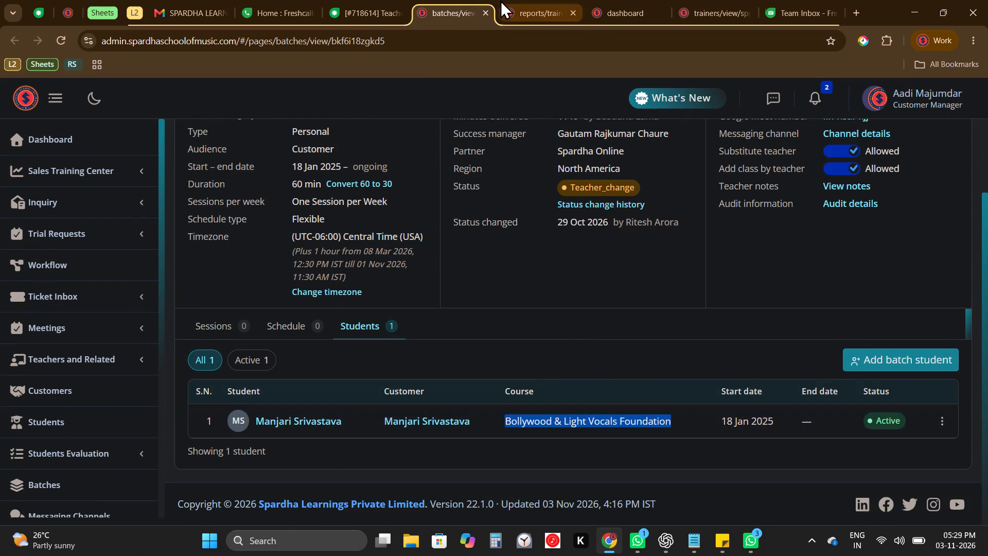
{"action": "left_click", "coordinate": [500, 0]}
{"action": "left_click", "coordinate": [349, 205]}
{"action": "key", "text": "ctrl+v"}
{"action": "key", "text": "ctrl+Return"}
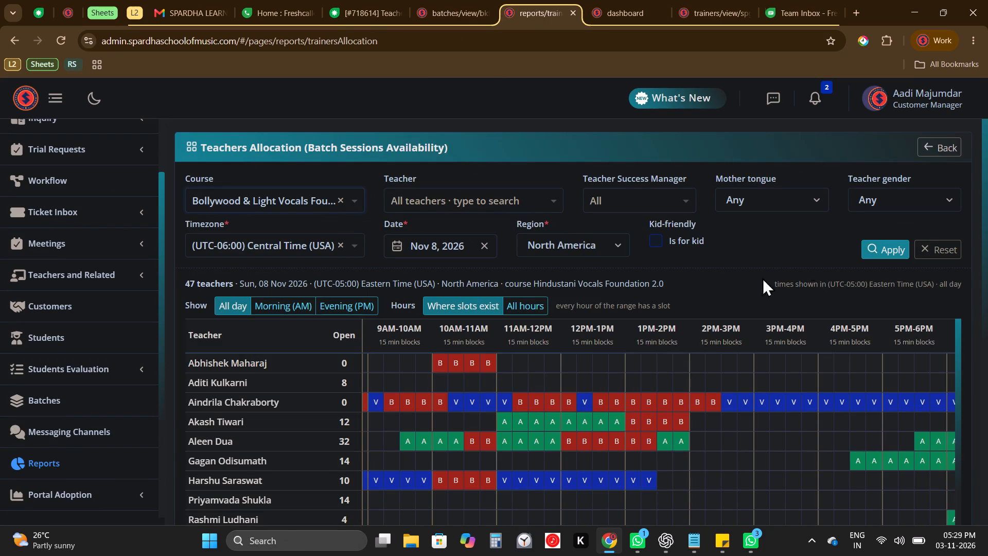
{"action": "left_click", "coordinate": [903, 251]}
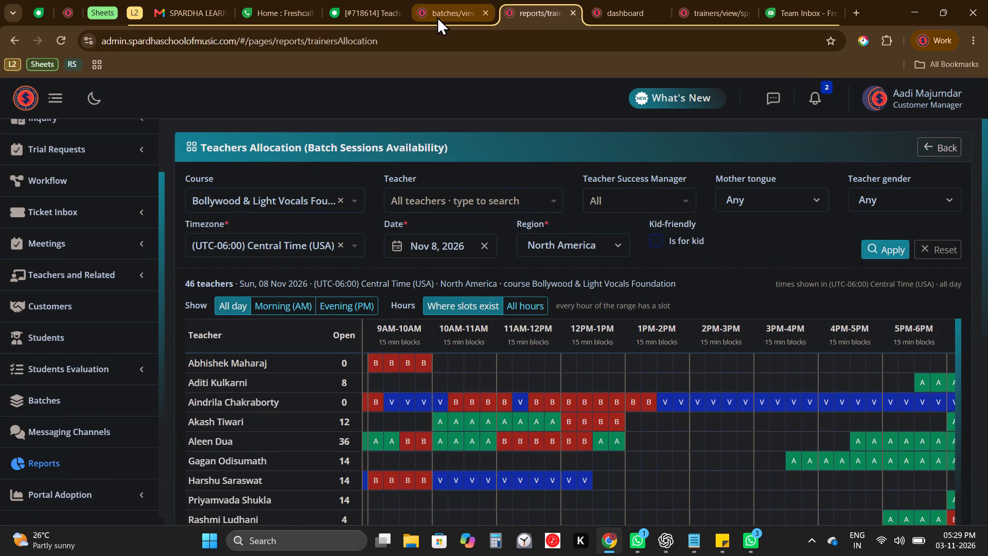
Check the Indian Vocals batch's sessions further back, to June 2026.
{"action": "left_click", "coordinate": [397, 0]}
{"action": "left_click", "coordinate": [470, 0]}
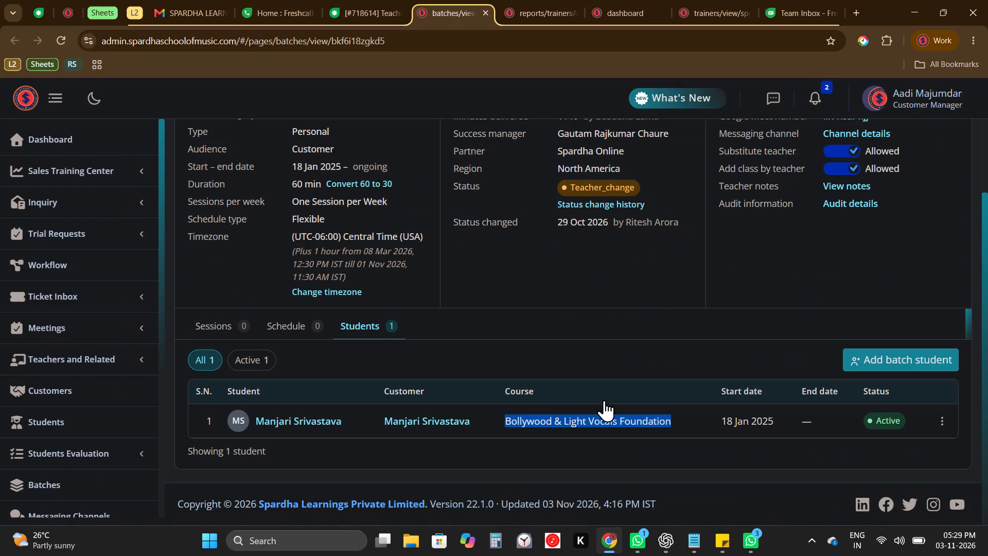
{"action": "left_click", "coordinate": [231, 323]}
{"action": "double_click", "coordinate": [203, 367]}
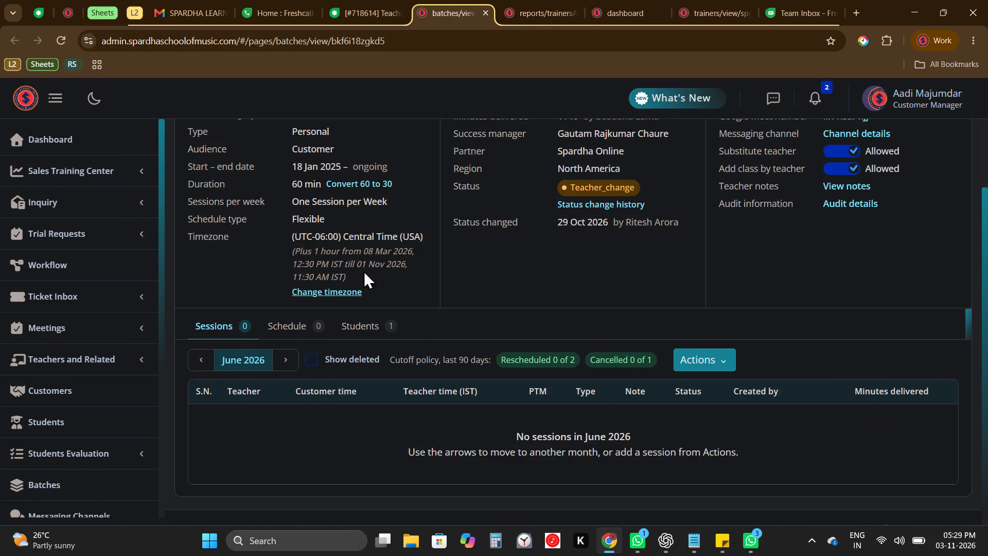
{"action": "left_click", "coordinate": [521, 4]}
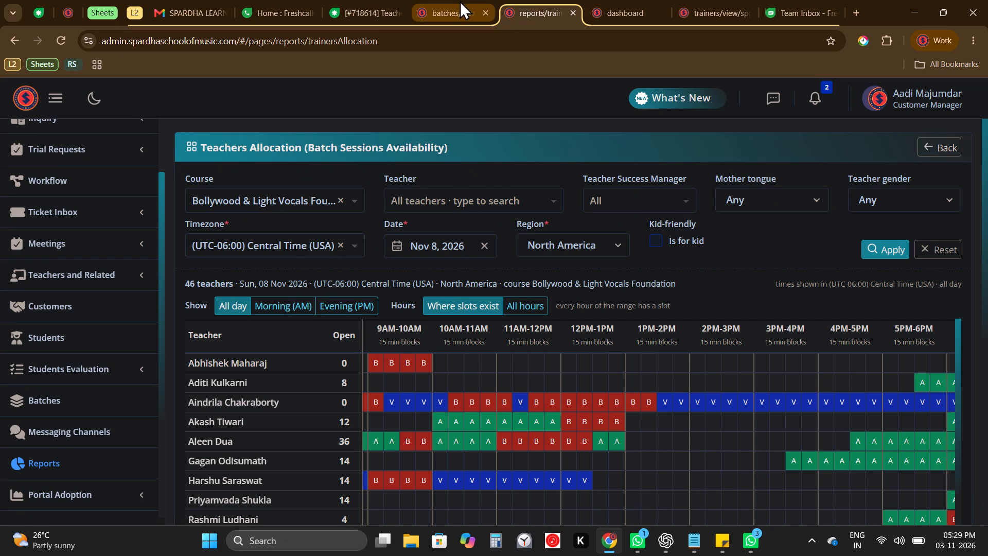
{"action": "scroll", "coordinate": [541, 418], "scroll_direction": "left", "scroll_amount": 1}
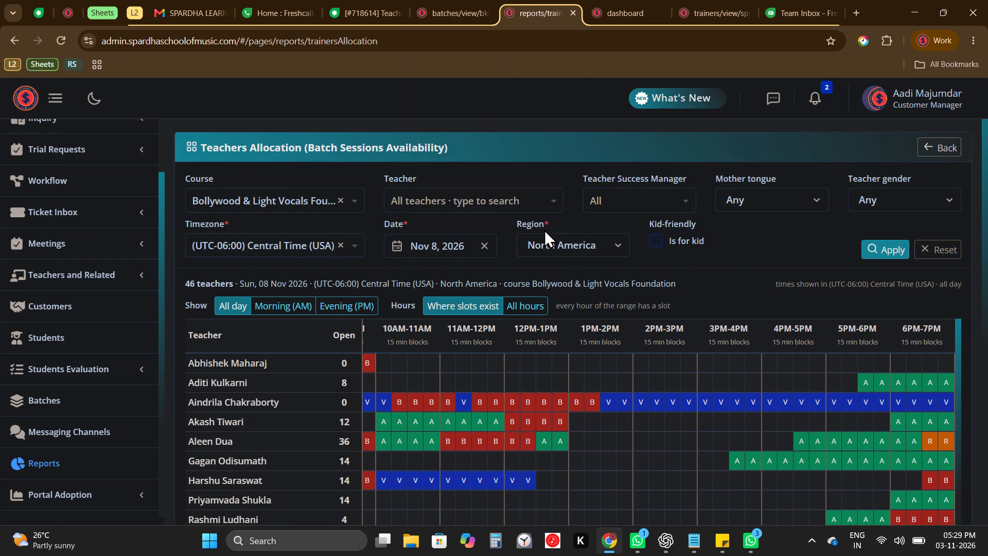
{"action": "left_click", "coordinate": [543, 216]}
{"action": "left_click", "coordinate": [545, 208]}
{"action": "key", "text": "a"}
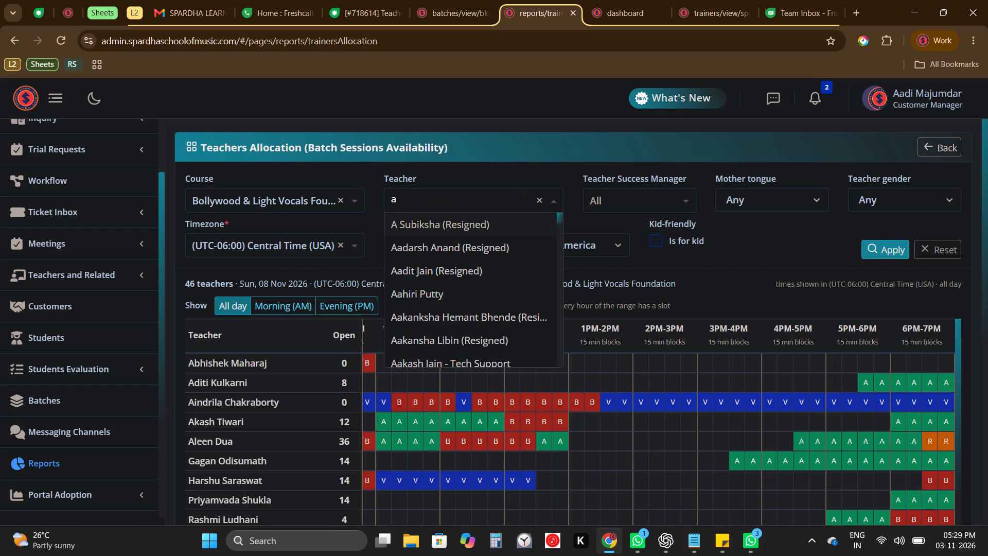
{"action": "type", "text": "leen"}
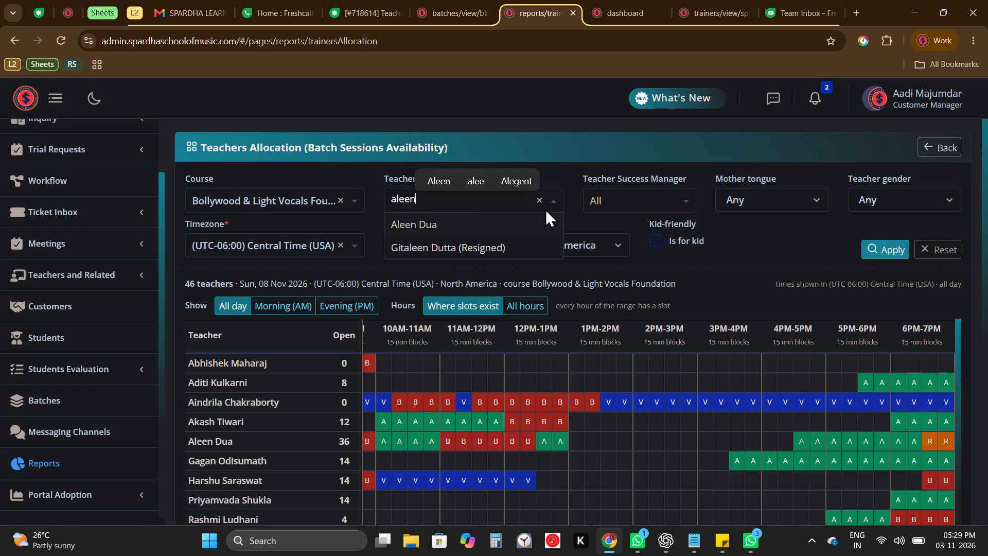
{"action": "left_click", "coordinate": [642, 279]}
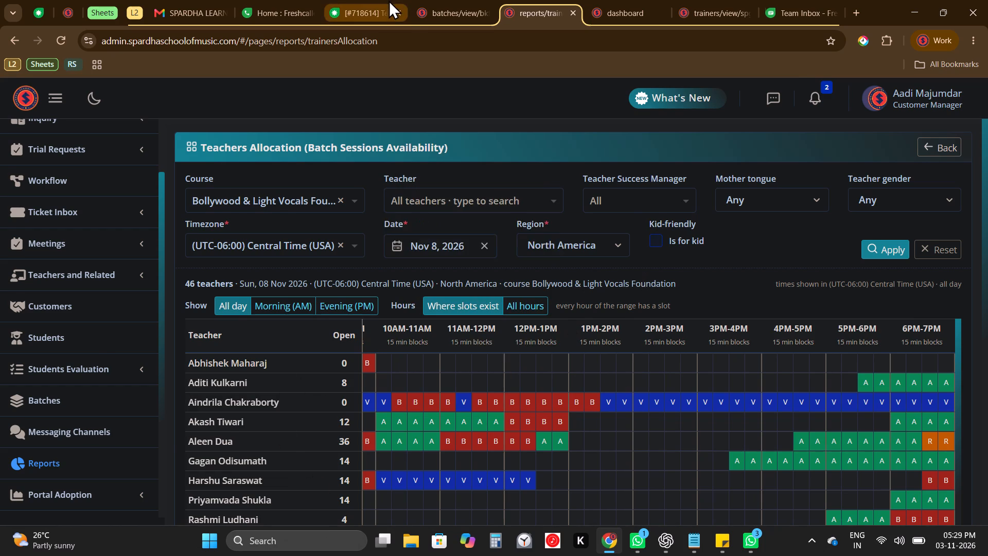
Open the student's profile from the Indian Vocals batch's student list and review the batches and enrollments.
{"action": "left_click", "coordinate": [389, 0]}
{"action": "left_click", "coordinate": [445, 0]}
{"action": "left_click", "coordinate": [377, 337]}
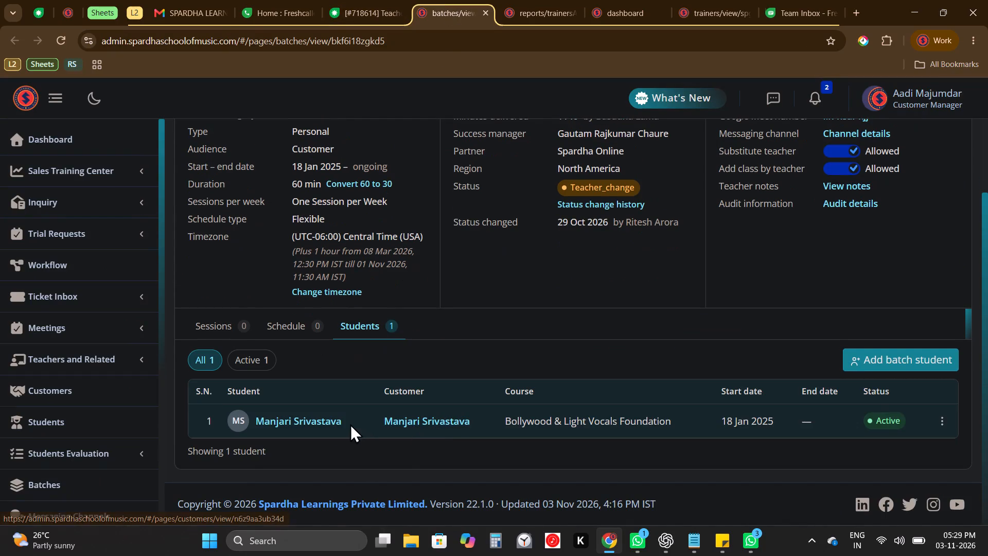
{"action": "left_click", "coordinate": [338, 423]}
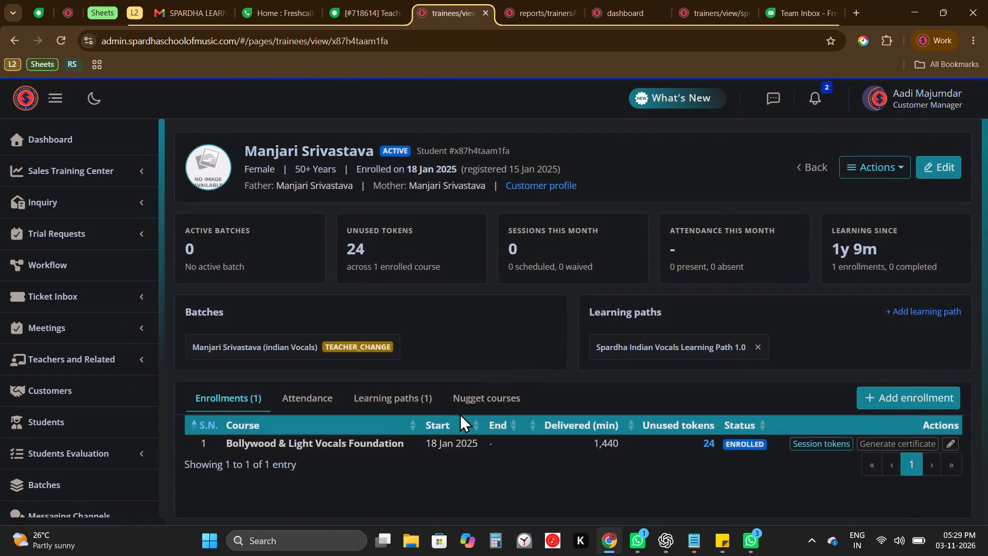
{"action": "scroll", "coordinate": [460, 413], "scroll_direction": "right", "scroll_amount": 2}
Compare teachers' open slots in the Teachers Allocation report, filter it to the active teacher Aleen, and review that teacher's daily availability.
{"action": "left_click", "coordinate": [500, 0]}
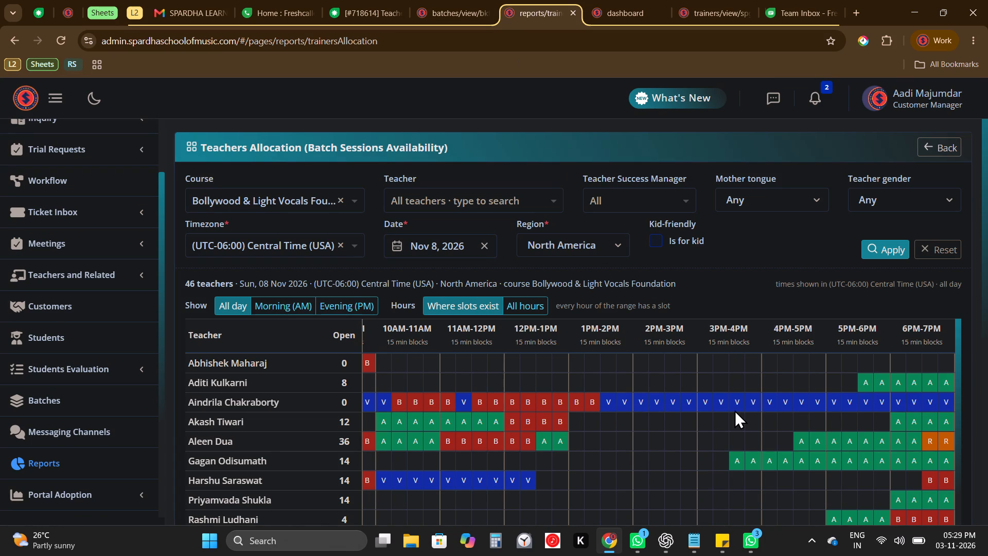
{"action": "scroll", "coordinate": [734, 410], "scroll_direction": "left", "scroll_amount": 2}
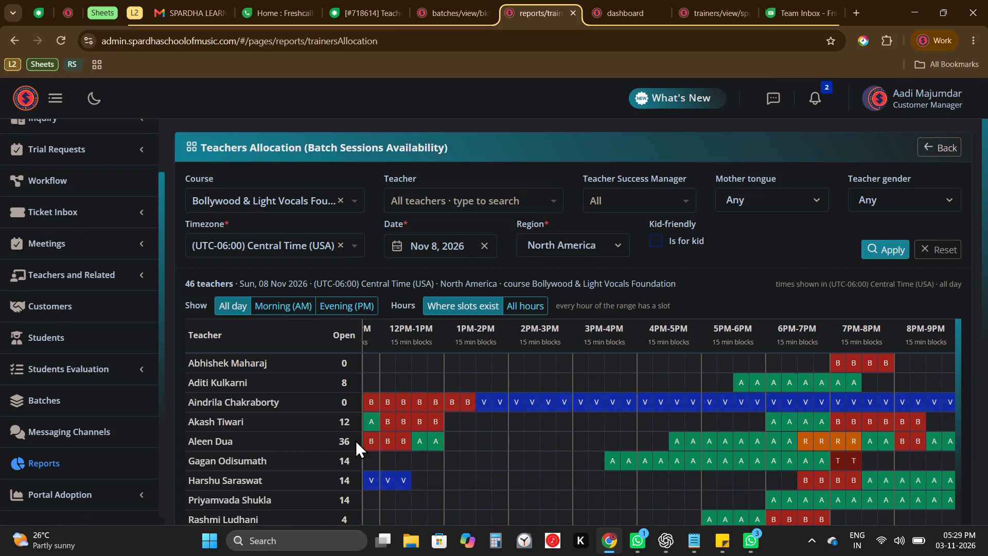
{"action": "scroll", "coordinate": [634, 437], "scroll_direction": "down", "scroll_amount": 2}
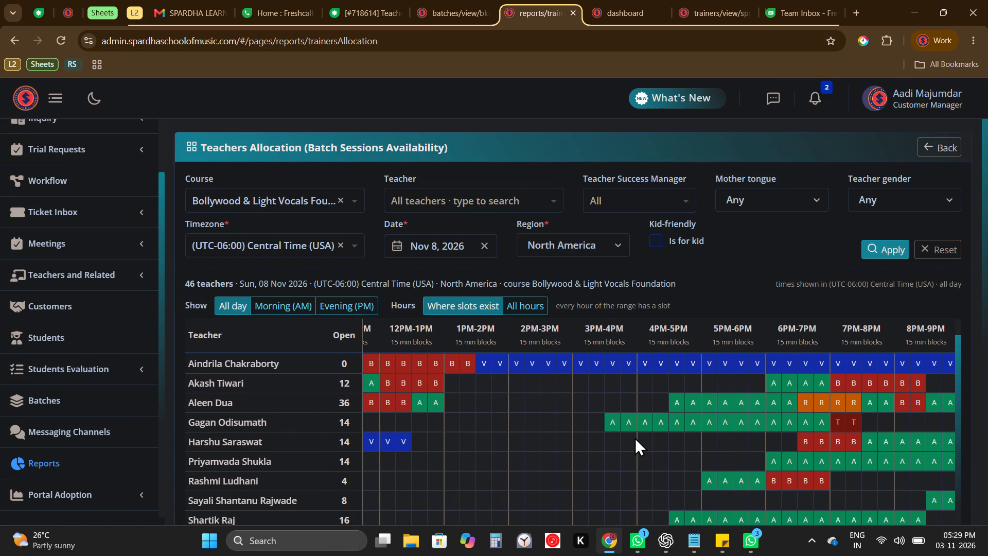
{"action": "scroll", "coordinate": [634, 437], "scroll_direction": "right", "scroll_amount": 1}
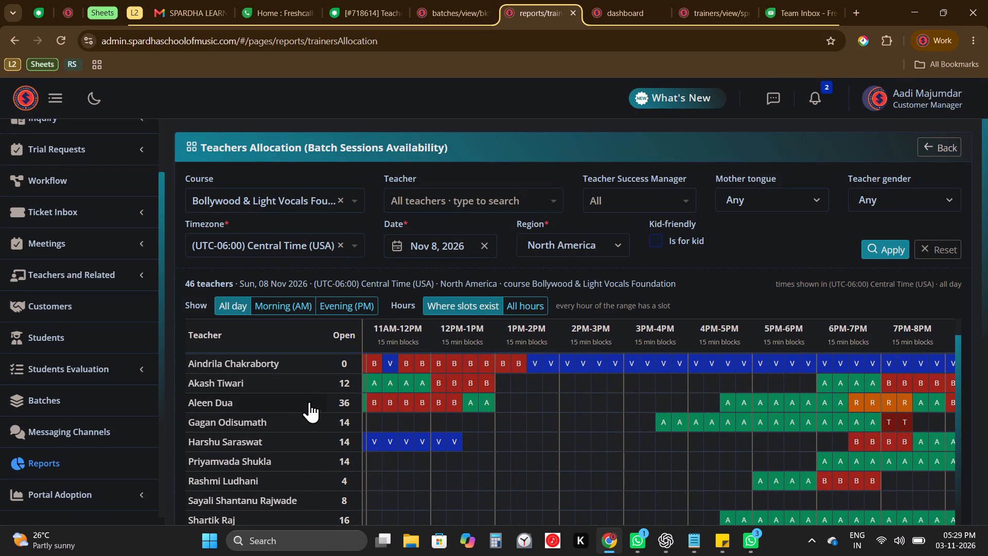
{"action": "left_click", "coordinate": [527, 190]}
{"action": "type", "text": "aleen"}
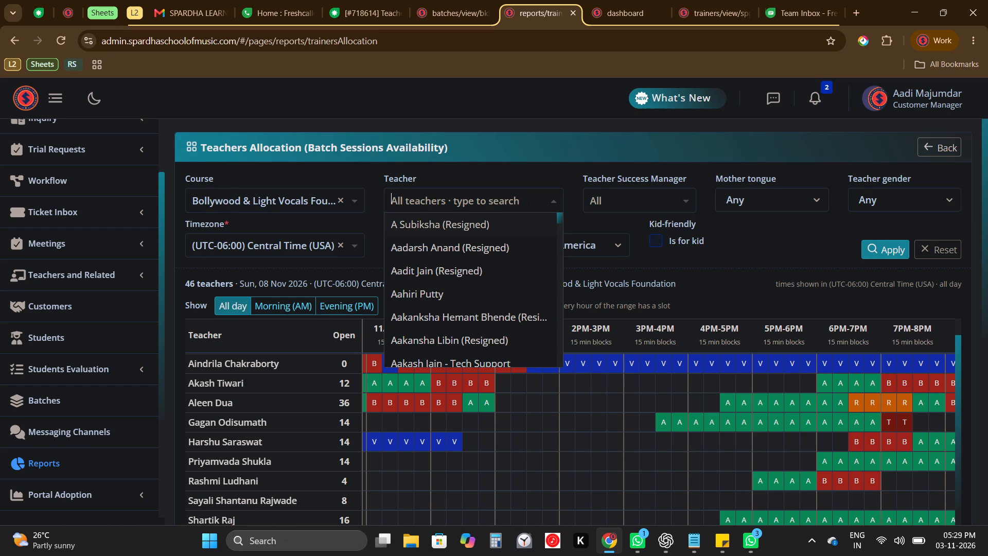
{"action": "key", "text": "Return"}
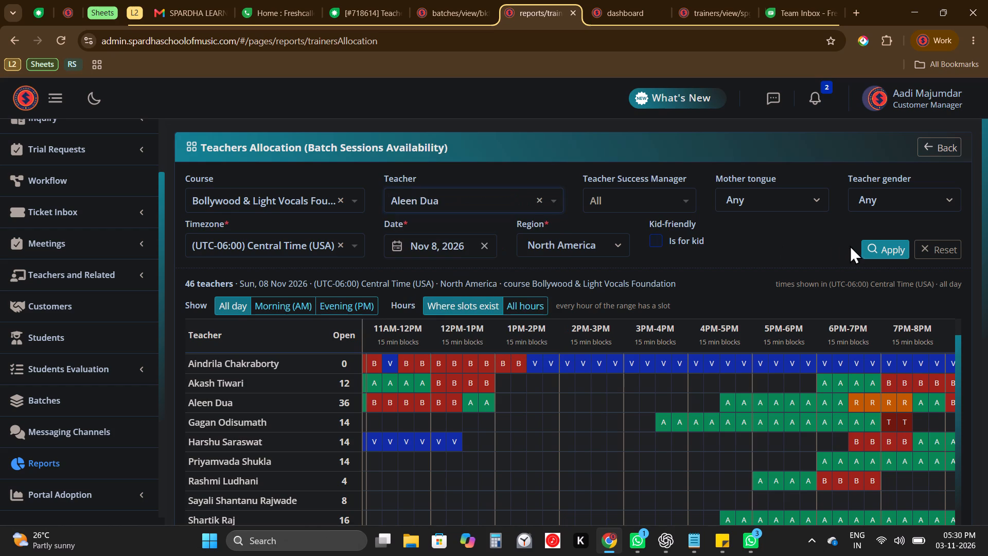
{"action": "left_click", "coordinate": [880, 257]}
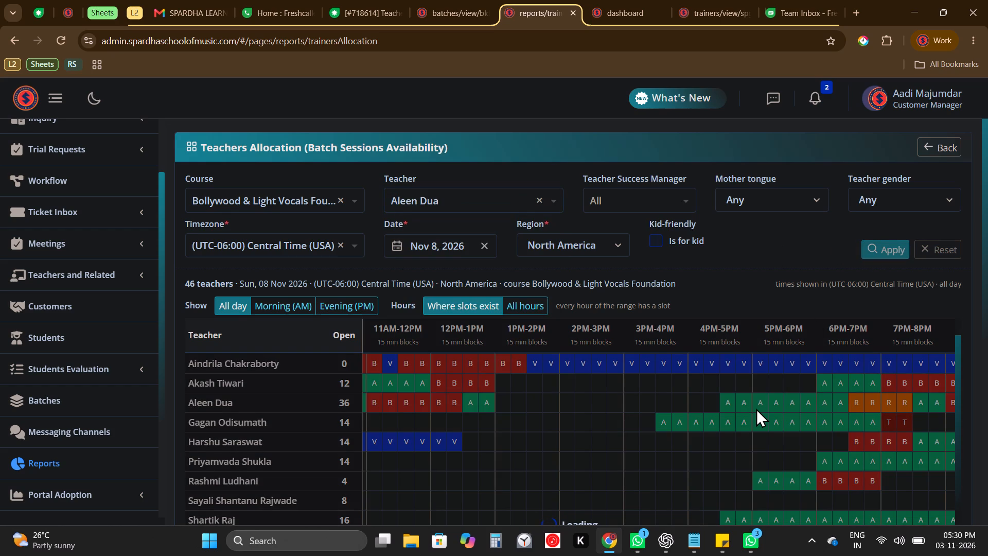
{"action": "scroll", "coordinate": [756, 408], "scroll_direction": "down", "scroll_amount": 1}
{"action": "scroll", "coordinate": [756, 408], "scroll_direction": "left", "scroll_amount": 3}
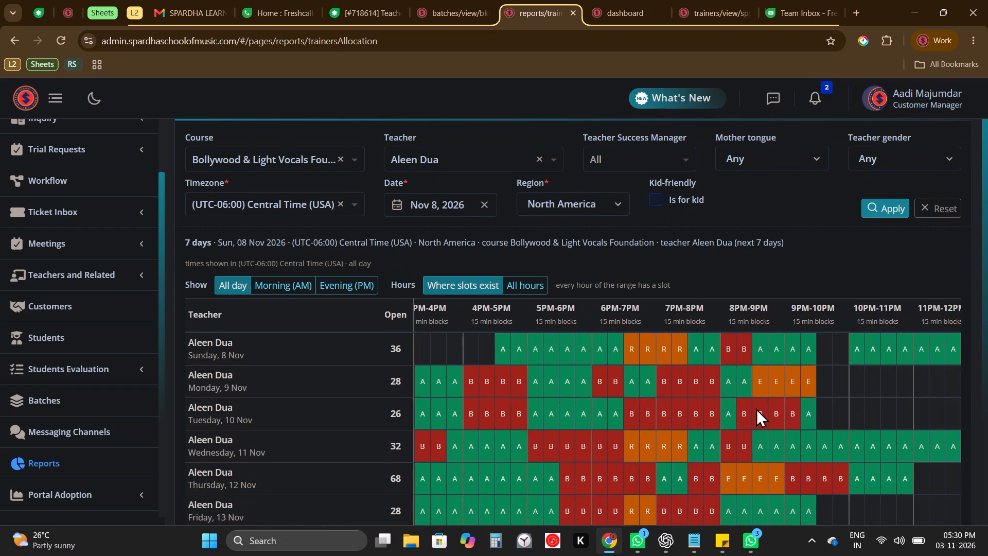
{"action": "scroll", "coordinate": [756, 408], "scroll_direction": "right", "scroll_amount": 2}
Open the Indian Vocals batch for editing and replace its resigned teacher with Aleen.
{"action": "left_click", "coordinate": [443, 0]}
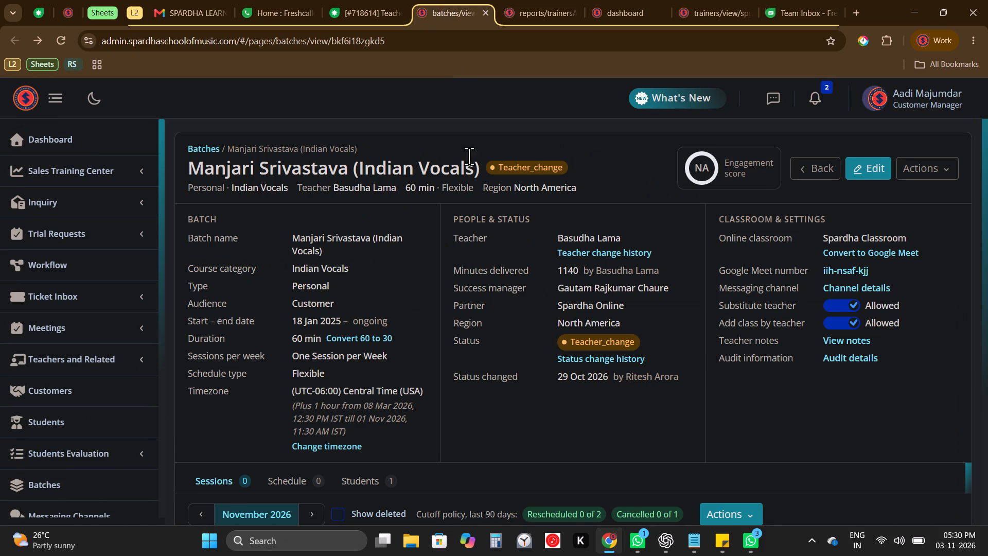
{"action": "left_click", "coordinate": [859, 172]}
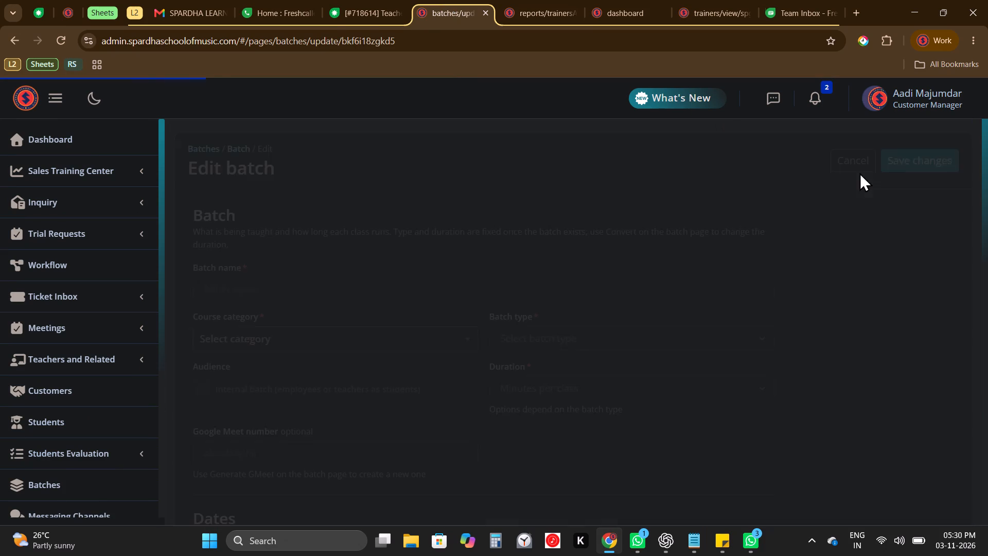
{"action": "scroll", "coordinate": [460, 346], "scroll_direction": "down", "scroll_amount": 2}
{"action": "scroll", "coordinate": [460, 346], "scroll_direction": "up", "scroll_amount": 1}
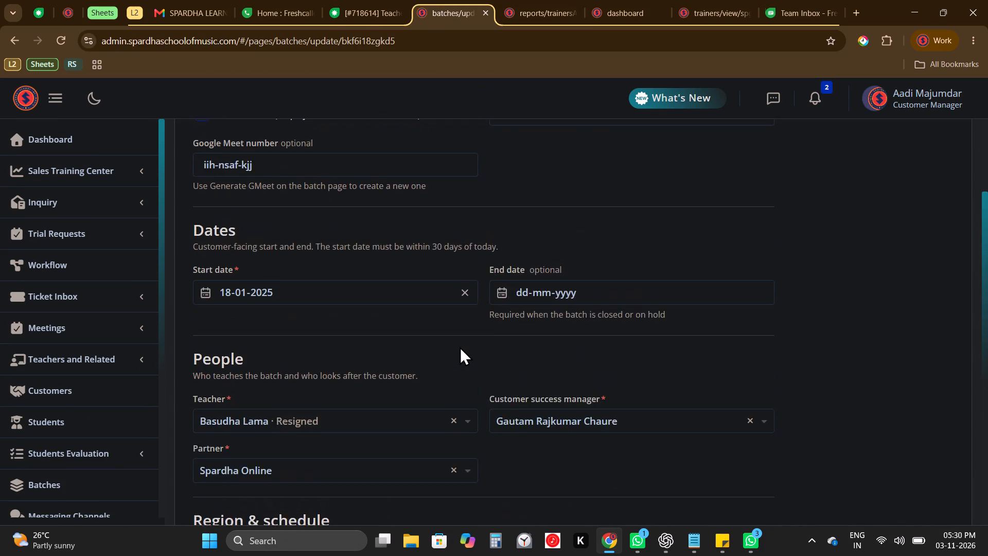
{"action": "scroll", "coordinate": [460, 346], "scroll_direction": "up", "scroll_amount": 1}
{"action": "scroll", "coordinate": [450, 356], "scroll_direction": "down", "scroll_amount": 1}
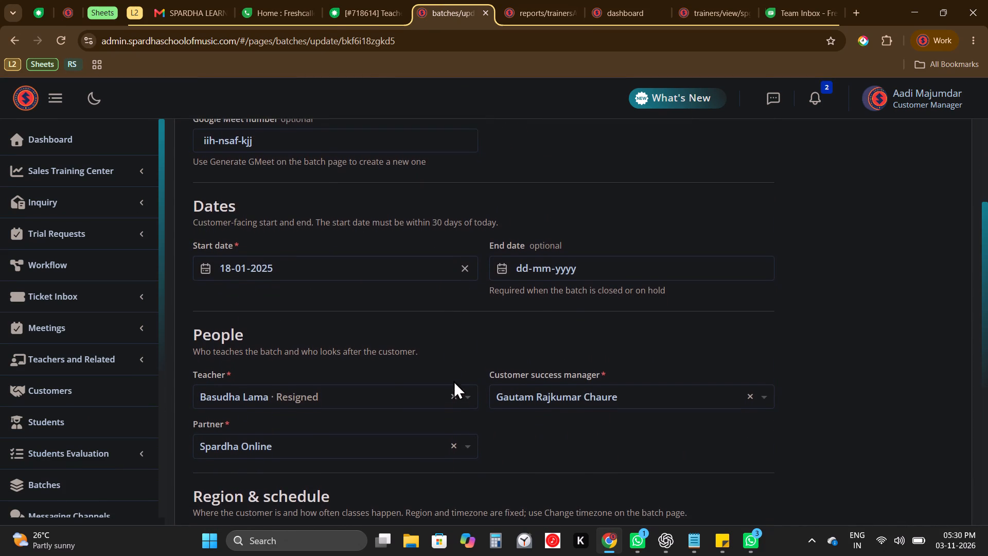
{"action": "left_click", "coordinate": [456, 402]}
{"action": "type", "text": "aleen"}
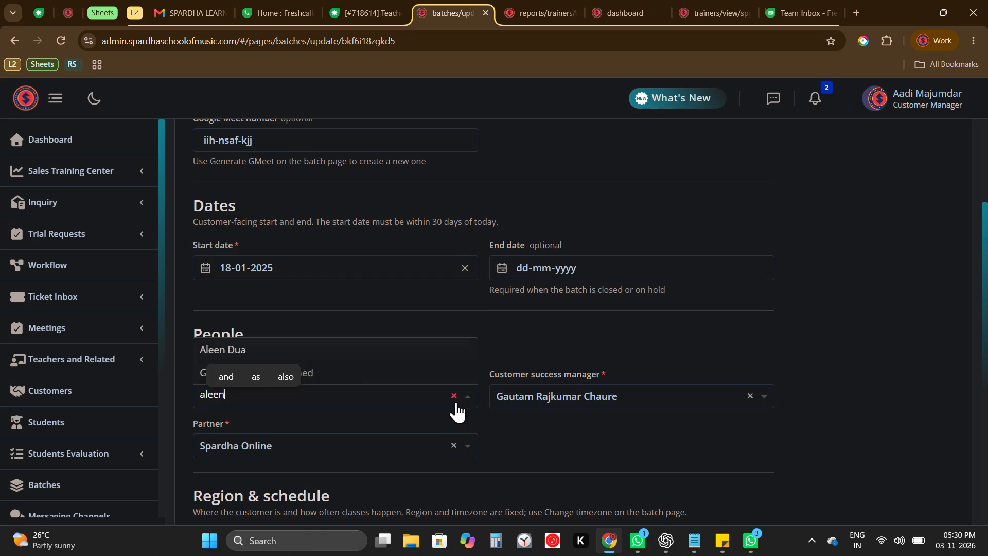
{"action": "key", "text": "Return"}
Set the Indian Vocals batch's status to Active and save the batch changes.
{"action": "scroll", "coordinate": [456, 402], "scroll_direction": "down", "scroll_amount": 2}
{"action": "scroll", "coordinate": [303, 387], "scroll_direction": "down", "scroll_amount": 1}
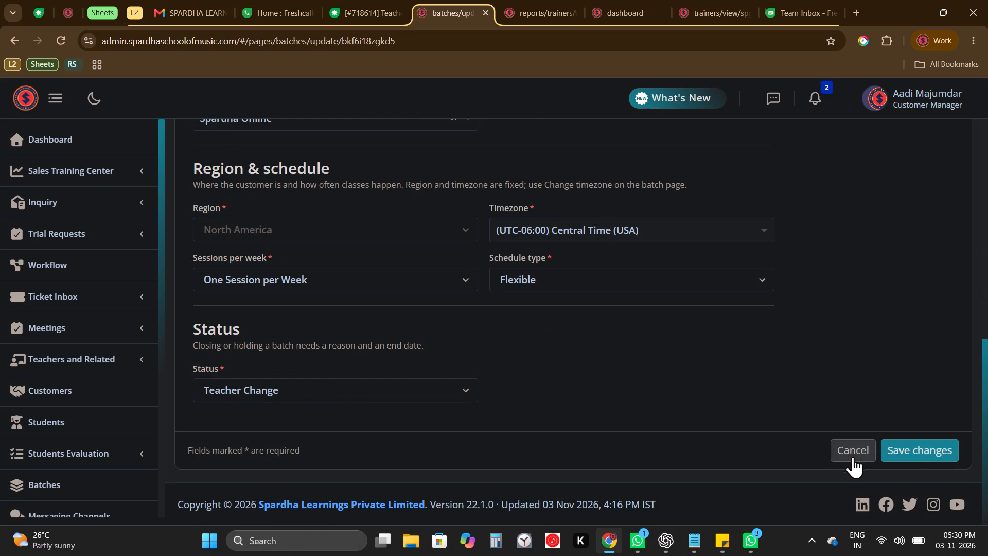
{"action": "left_click", "coordinate": [453, 382]}
{"action": "key", "text": "Up"}
{"action": "key", "text": "backslash"}
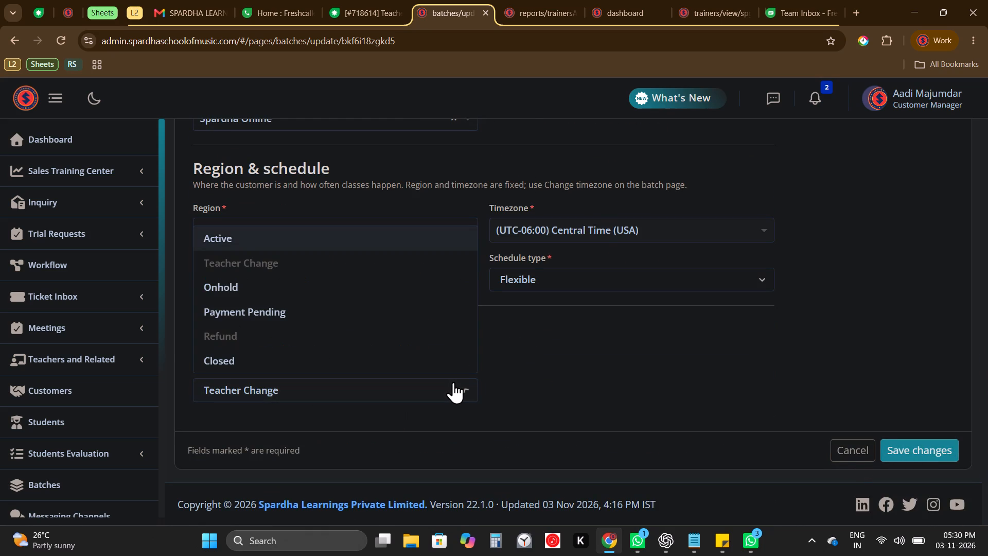
{"action": "key", "text": "Return"}
{"action": "left_click", "coordinate": [943, 460]}
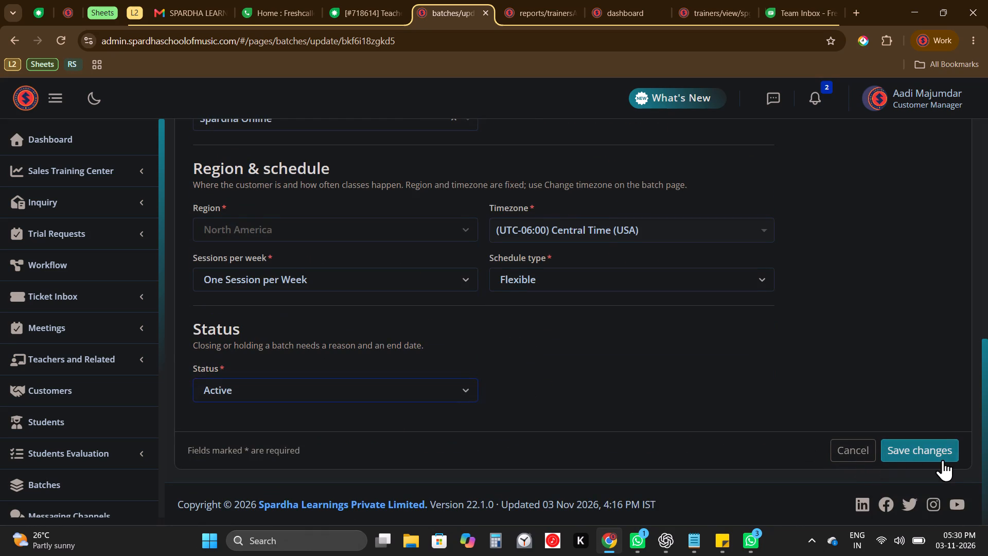
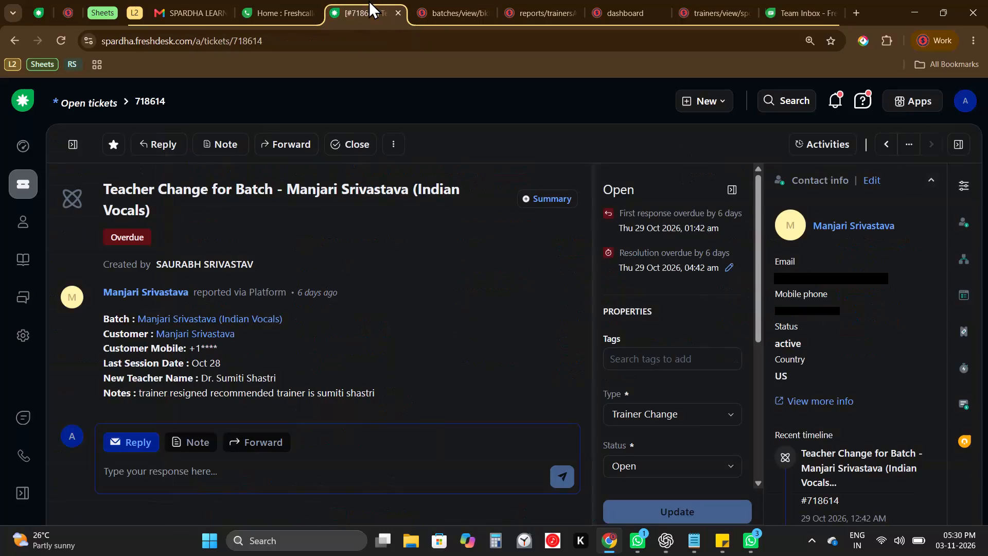
Start a reply on ticket 718614 and paste the prepared teacher-change message introducing Aleen into its body.
{"action": "left_click", "coordinate": [140, 446]}
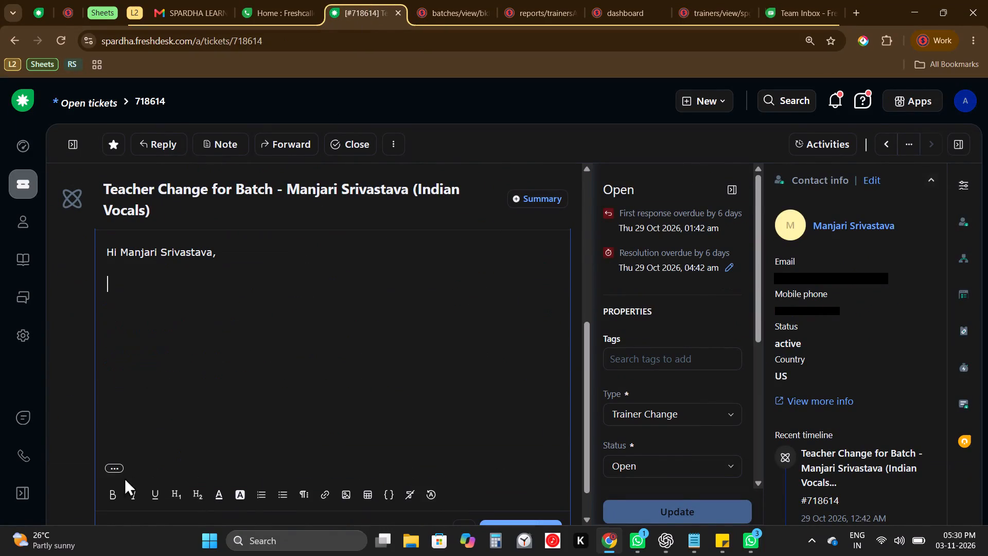
{"action": "left_click", "coordinate": [136, 467]}
{"action": "left_click", "coordinate": [148, 315]}
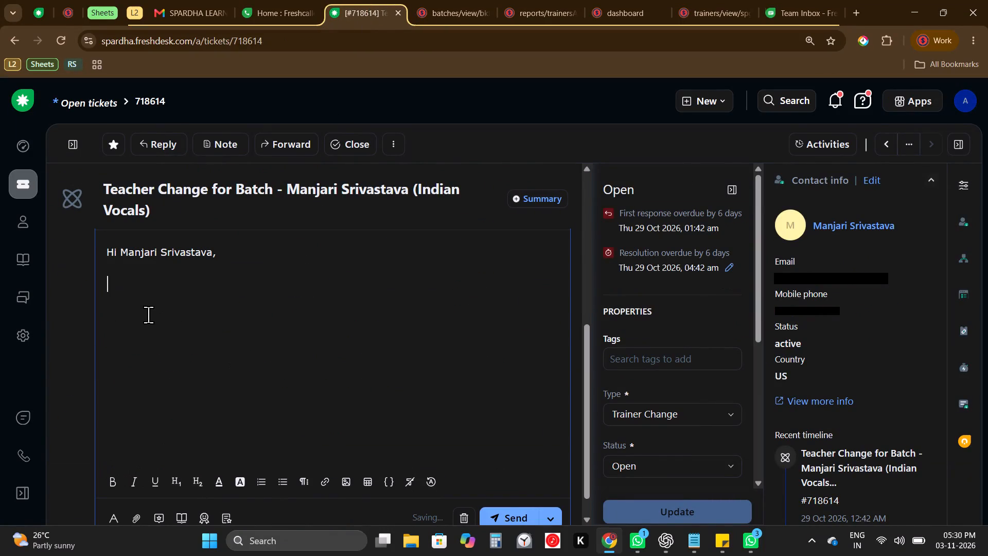
{"action": "key", "text": "Up"}
{"action": "key", "text": "ctrl+v"}
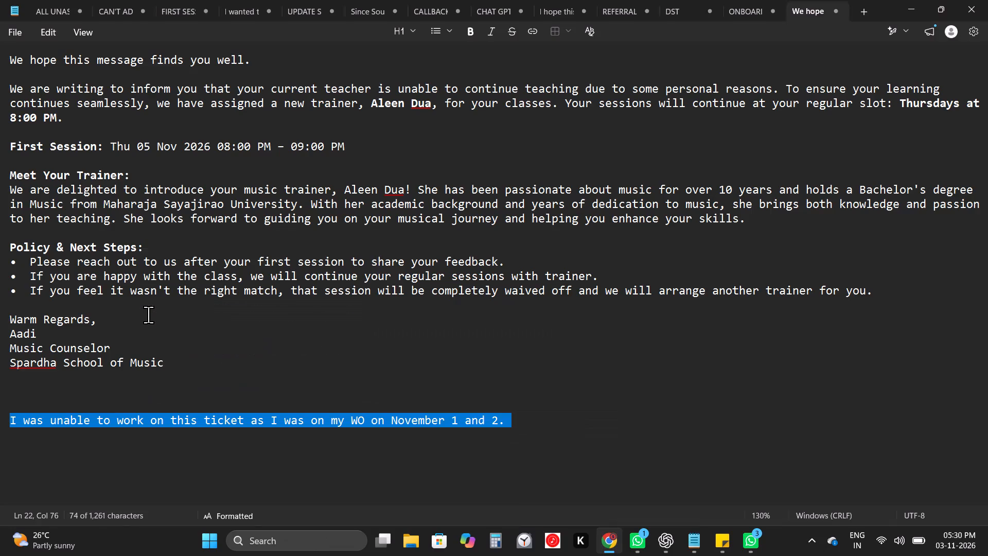
Copy the Warm Regards signature block from the Notepad template and paste it at the end of the ticket 718614 reply.
{"action": "left_click", "coordinate": [26, 319]}
{"action": "left_click_drag", "start_coordinate": [26, 319], "coordinate": [225, 374]}
{"action": "key", "text": "ctrl+c"}
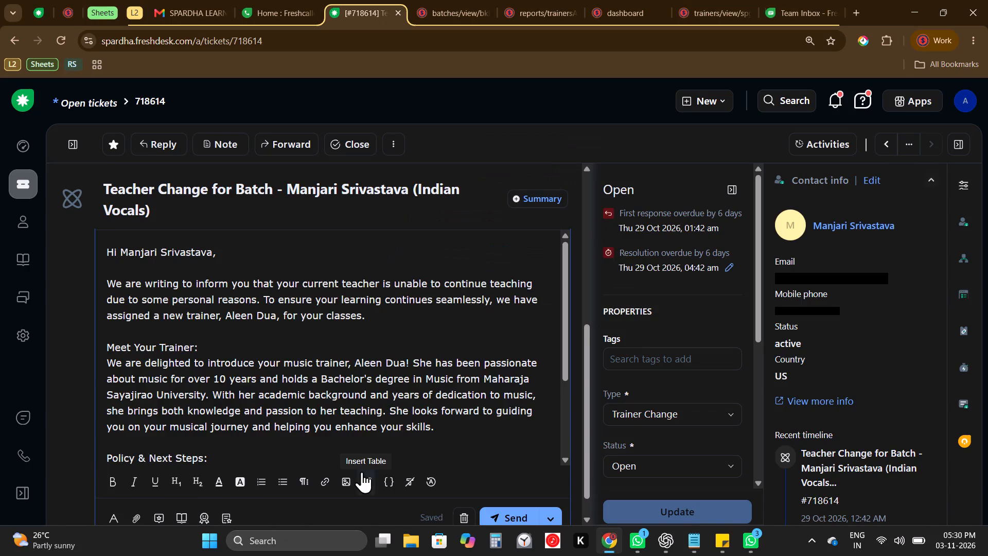
{"action": "scroll", "coordinate": [362, 472], "scroll_direction": "down", "scroll_amount": 2}
{"action": "scroll", "coordinate": [411, 401], "scroll_direction": "down", "scroll_amount": 2}
{"action": "left_click", "coordinate": [425, 395]}
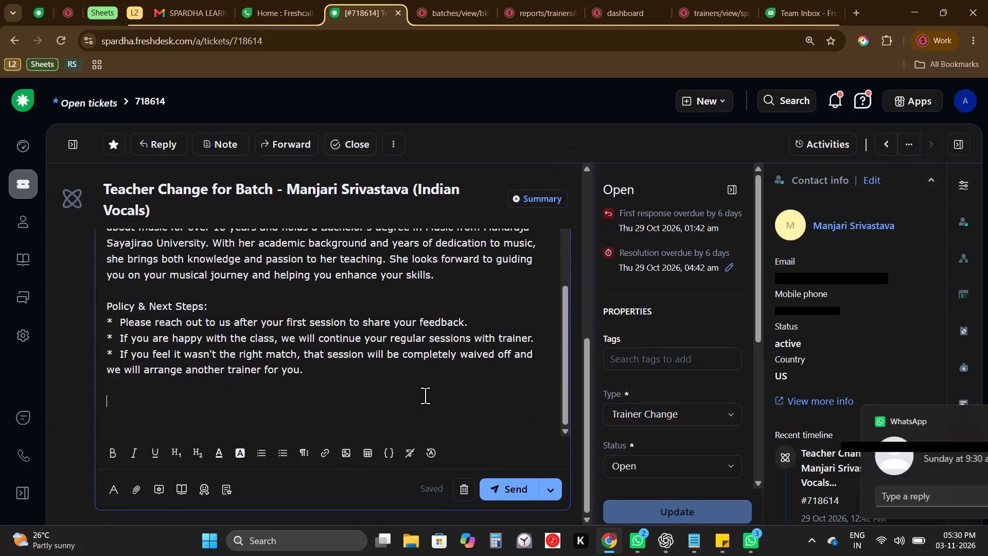
{"action": "key", "text": "ctrl+v"}
{"action": "scroll", "coordinate": [425, 395], "scroll_direction": "down", "scroll_amount": 1}
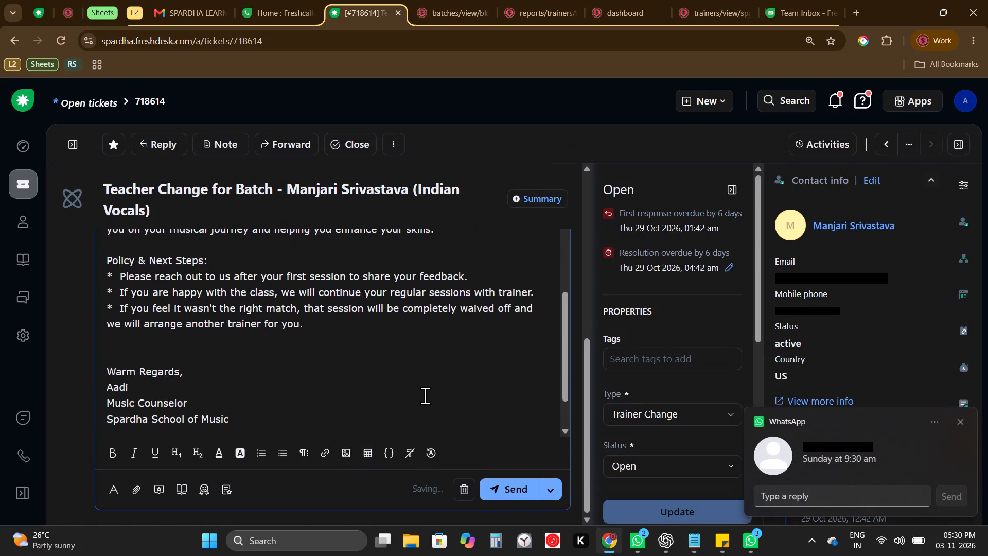
Copy the opening line "We hope this message finds you well." from the Notepad template and return to the ticket reply's greeting to add it.
{"action": "scroll", "coordinate": [425, 395], "scroll_direction": "up", "scroll_amount": 2}
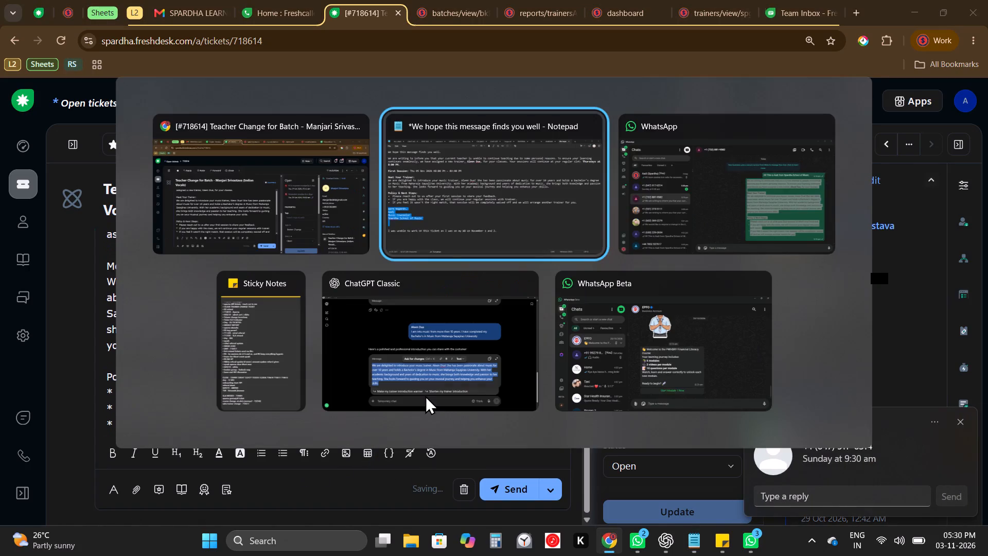
{"action": "triple_click", "coordinate": [286, 57]}
{"action": "key", "text": "ctrl+c"}
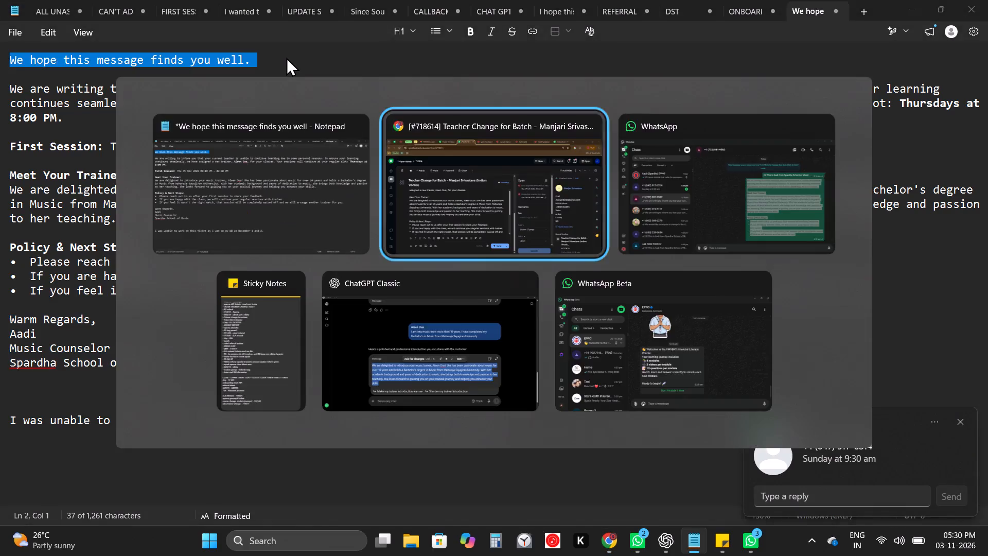
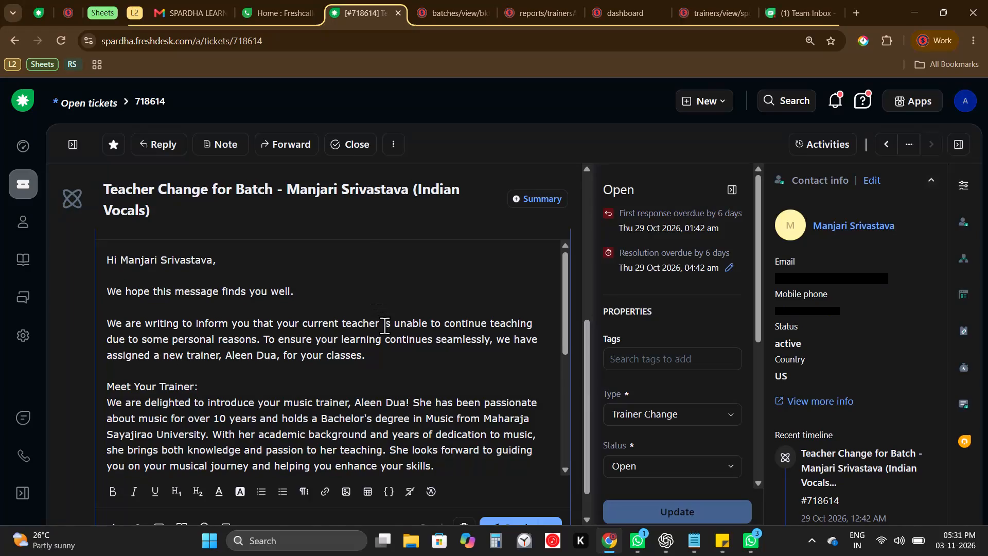
Bold the "Meet Your Trainer:" heading, the new trainer's name in the opening paragraph, and the "Policy & Next Steps:" heading in the reply.
{"action": "triple_click", "coordinate": [236, 386]}
{"action": "key", "text": "ctrl+b"}
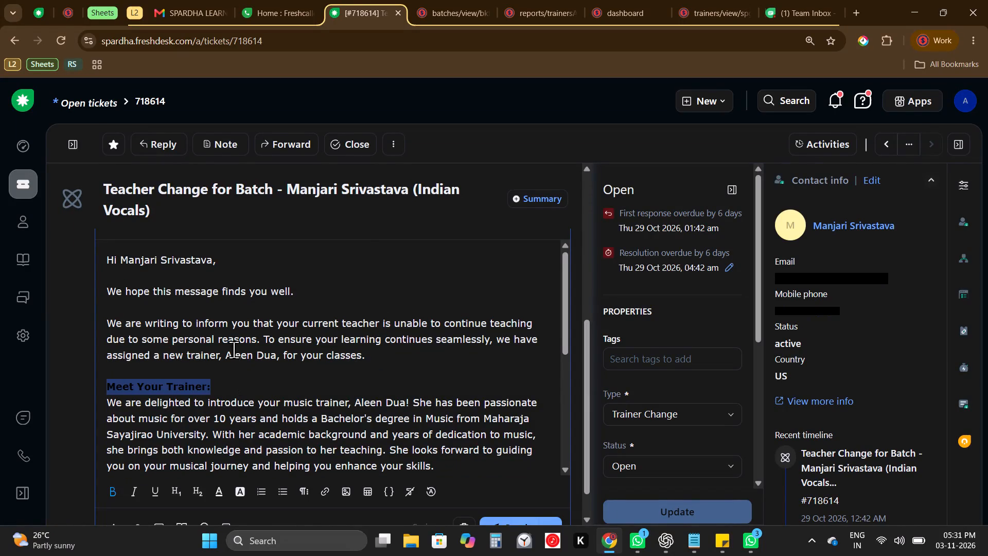
{"action": "left_click", "coordinate": [232, 352]}
{"action": "left_click_drag", "start_coordinate": [232, 352], "coordinate": [259, 357]}
{"action": "key", "text": "ctrl+b"}
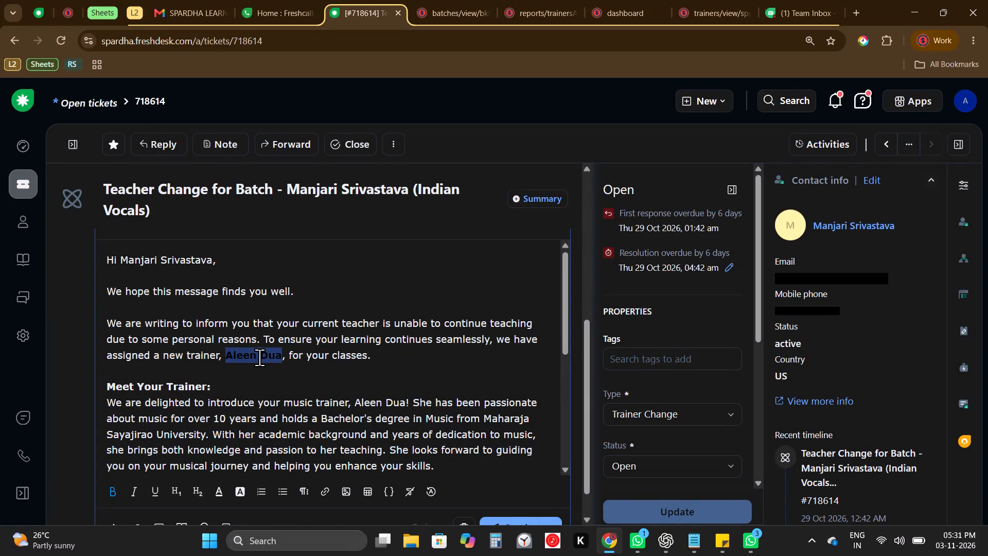
{"action": "scroll", "coordinate": [336, 399], "scroll_direction": "down", "scroll_amount": 1}
{"action": "triple_click", "coordinate": [254, 457]}
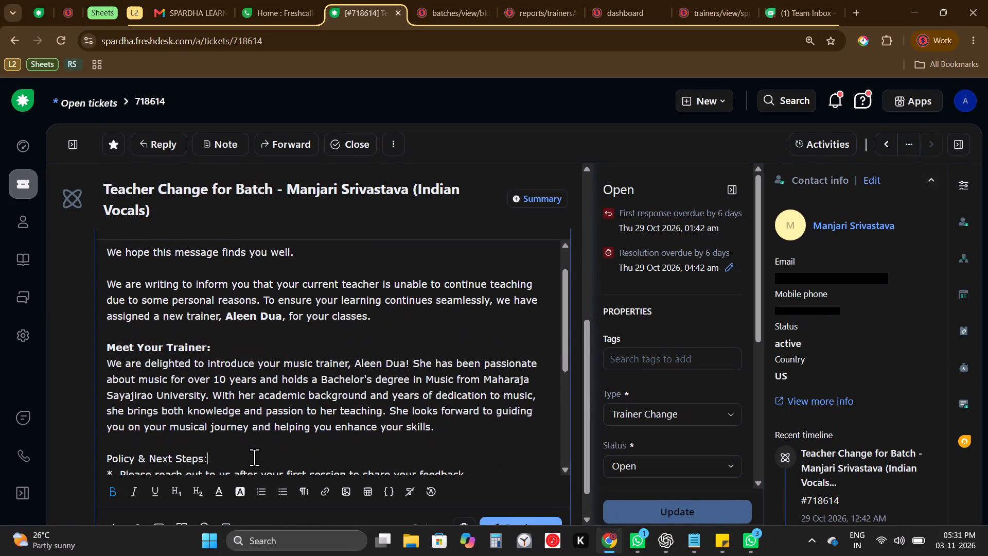
{"action": "key", "text": "ctrl+b"}
Switch to Notepad and select the three bullet points under "Policy & Next Steps:" in the prepared teacher-change message.
{"action": "scroll", "coordinate": [254, 457], "scroll_direction": "down", "scroll_amount": 1}
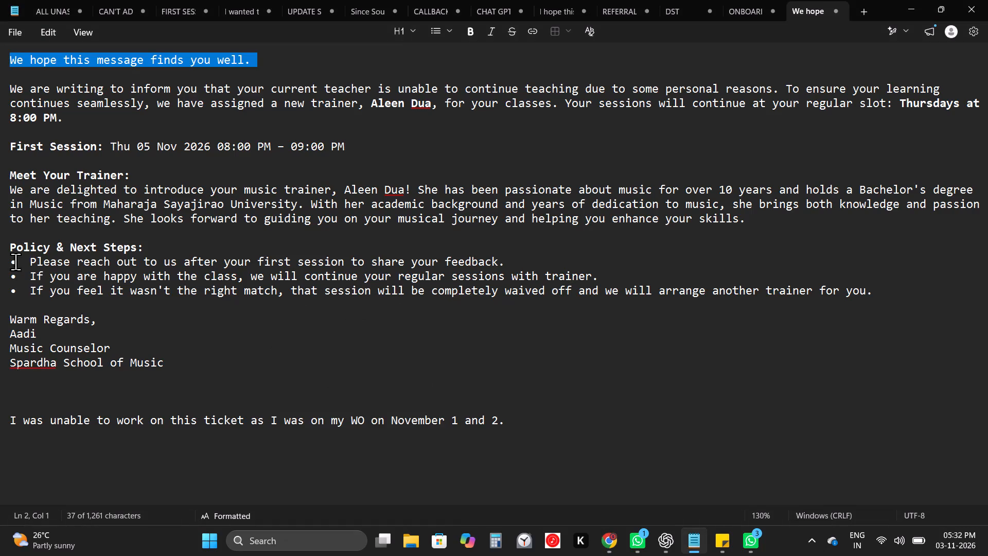
{"action": "double_click", "coordinate": [34, 261]}
{"action": "left_click_drag", "start_coordinate": [34, 261], "coordinate": [43, 297]}
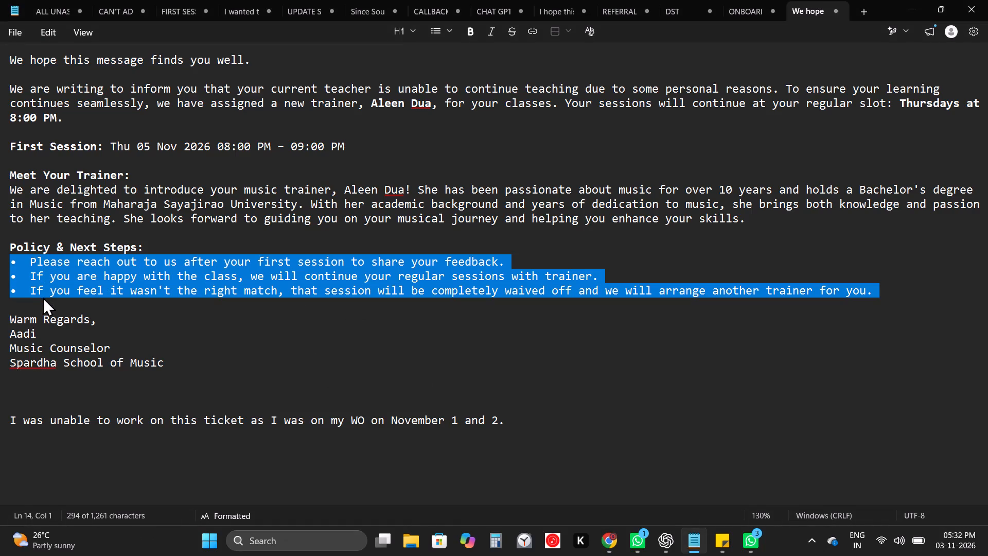
Replace the three asterisk lines under "Policy & Next Steps:" in the reply with Notepad's bulleted versions and remove the extra blank line below.
{"action": "left_click_drag", "start_coordinate": [43, 297], "coordinate": [44, 294]}
{"action": "key", "text": "ctrl+c"}
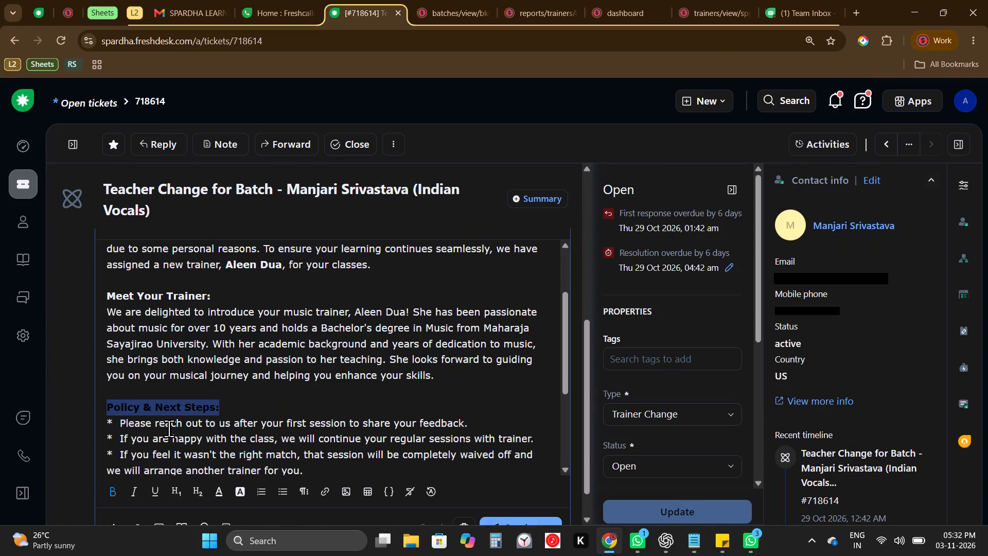
{"action": "double_click", "coordinate": [169, 428]}
{"action": "left_click_drag", "start_coordinate": [169, 428], "coordinate": [169, 468]}
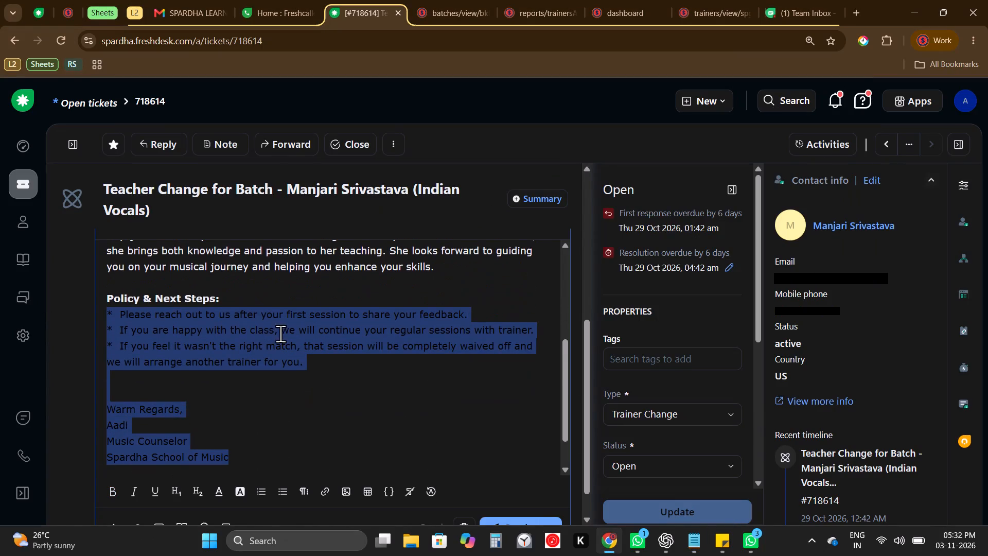
{"action": "double_click", "coordinate": [280, 334]}
{"action": "left_click_drag", "start_coordinate": [280, 334], "coordinate": [325, 306]}
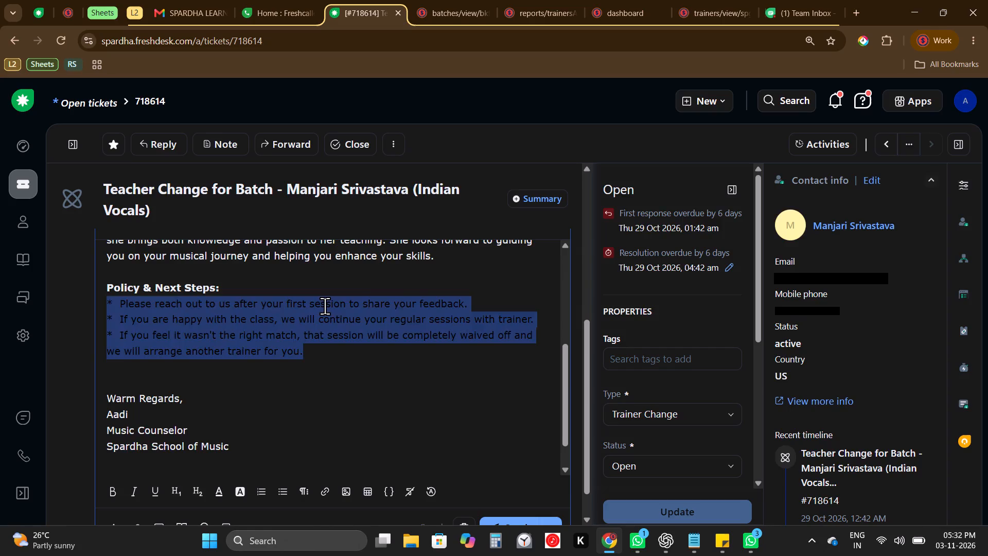
{"action": "key", "text": "ctrl+v"}
{"action": "key", "text": "BackSpace"}
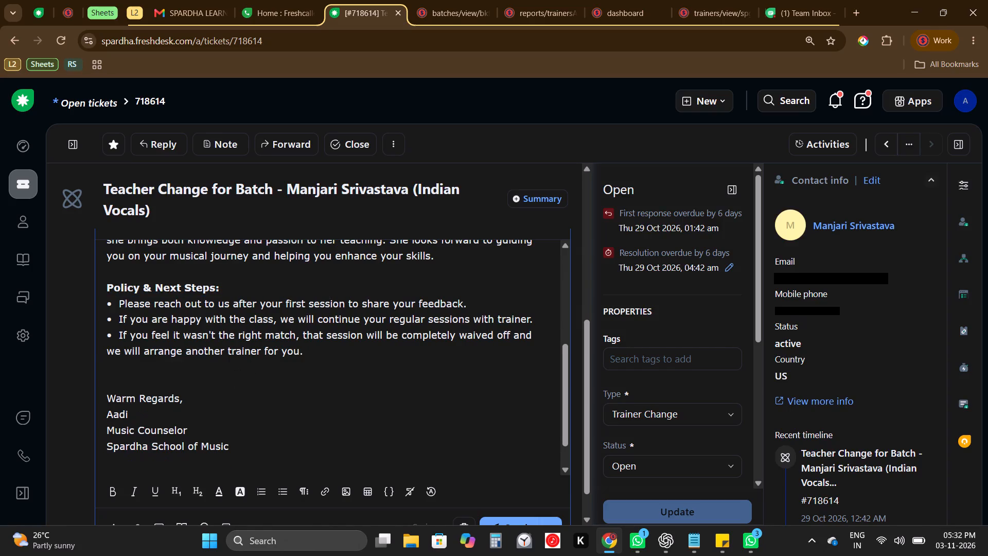
{"action": "key", "text": "Delete"}
{"action": "scroll", "coordinate": [239, 376], "scroll_direction": "up", "scroll_amount": 2}
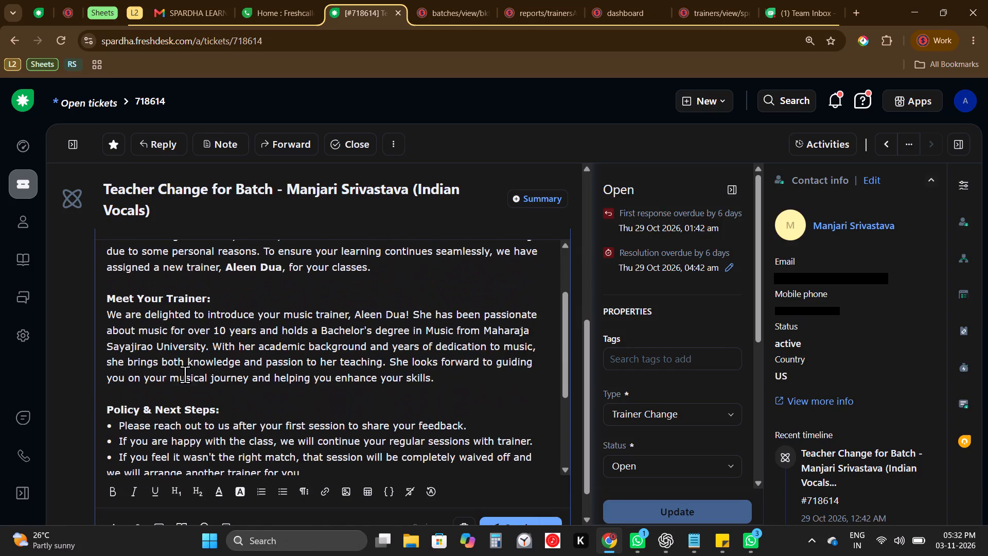
{"action": "scroll", "coordinate": [322, 424], "scroll_direction": "up", "scroll_amount": 2}
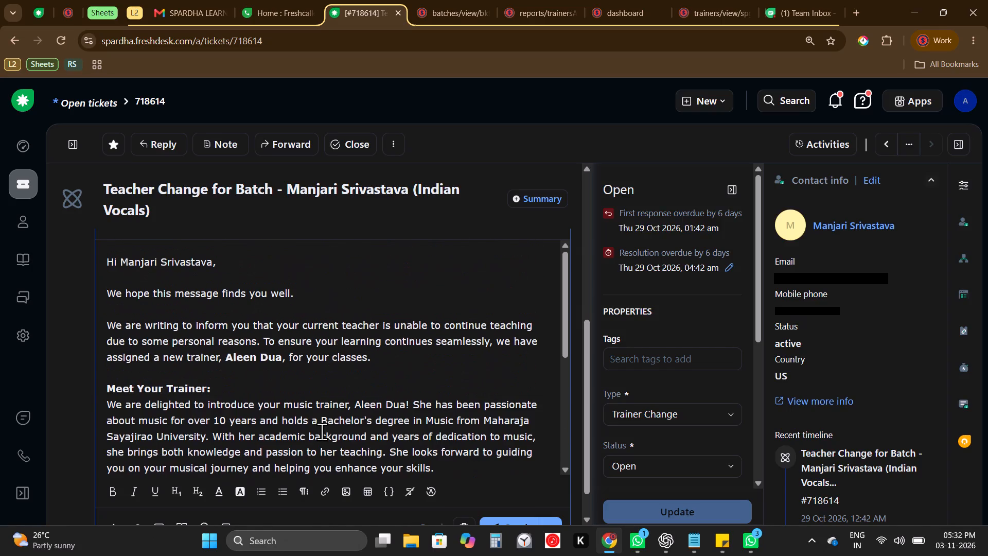
{"action": "scroll", "coordinate": [383, 429], "scroll_direction": "down", "scroll_amount": 4}
{"action": "left_click", "coordinate": [148, 418]}
{"action": "key", "text": "BackSpace"}
{"action": "key", "text": "BackSpace"}
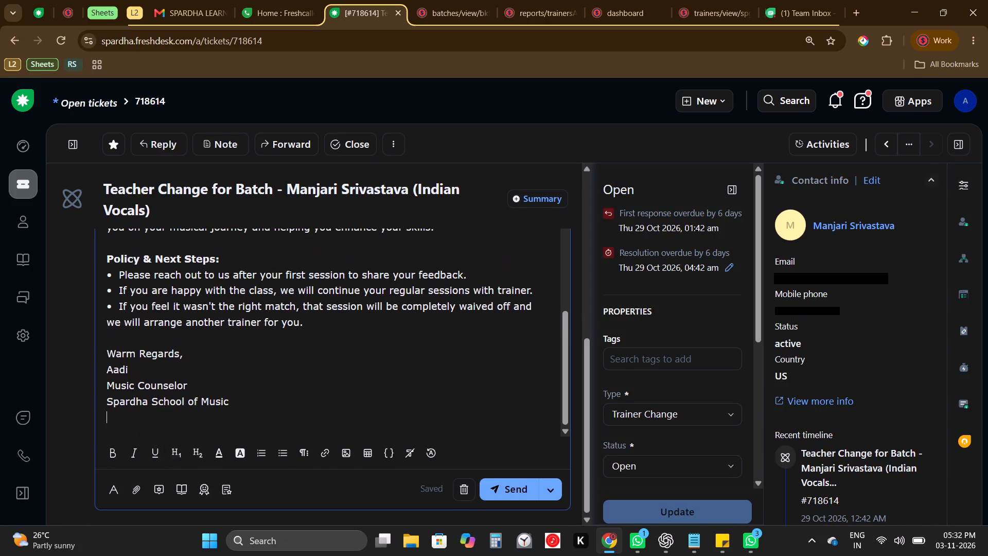
{"action": "key", "text": "BackSpace"}
{"action": "left_click", "coordinate": [517, 490]}
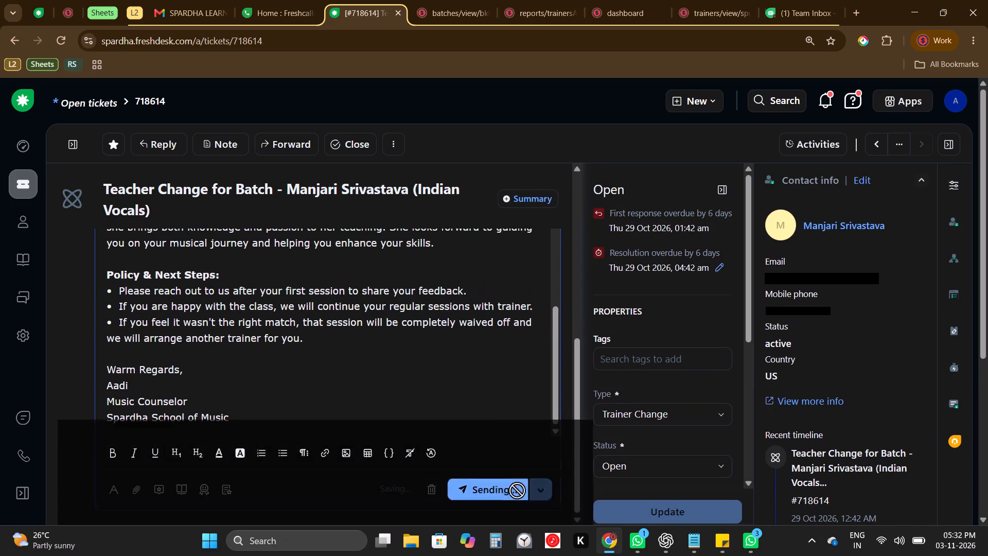
Copy the customer's mobile phone number from the ticket's contact info.
{"action": "triple_click", "coordinate": [862, 307]}
{"action": "key", "text": "ctrl+c"}
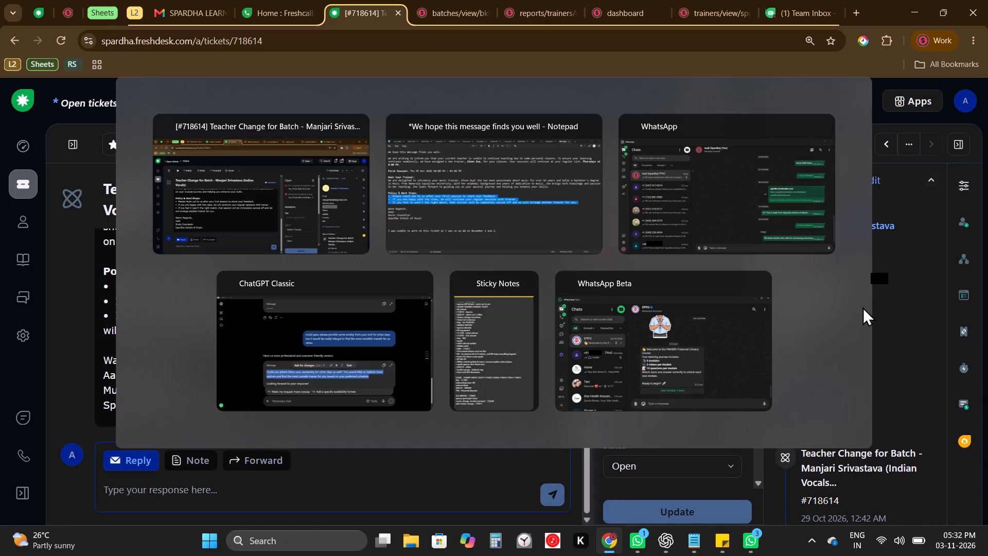
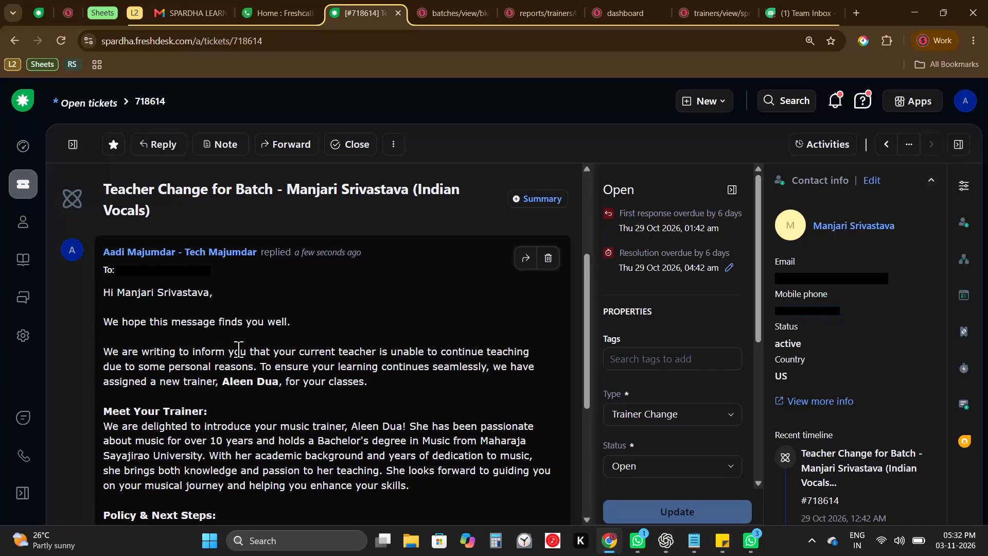
Select the sent reply's body text from "We are writing to inform you" through the last bullet under "Policy & Next Steps:".
{"action": "left_click_drag", "start_coordinate": [238, 349], "coordinate": [216, 540]}
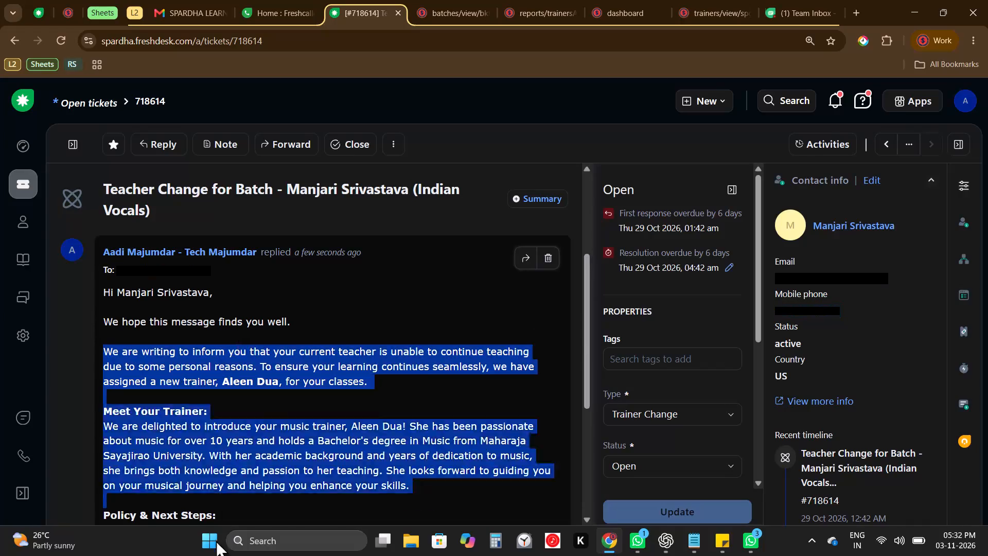
{"action": "left_click_drag", "start_coordinate": [216, 540], "coordinate": [322, 320]}
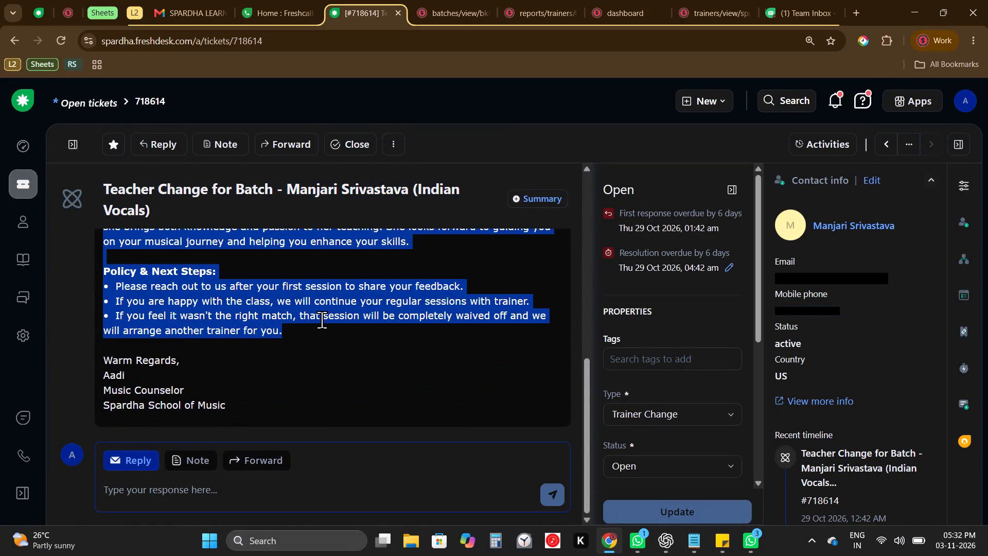
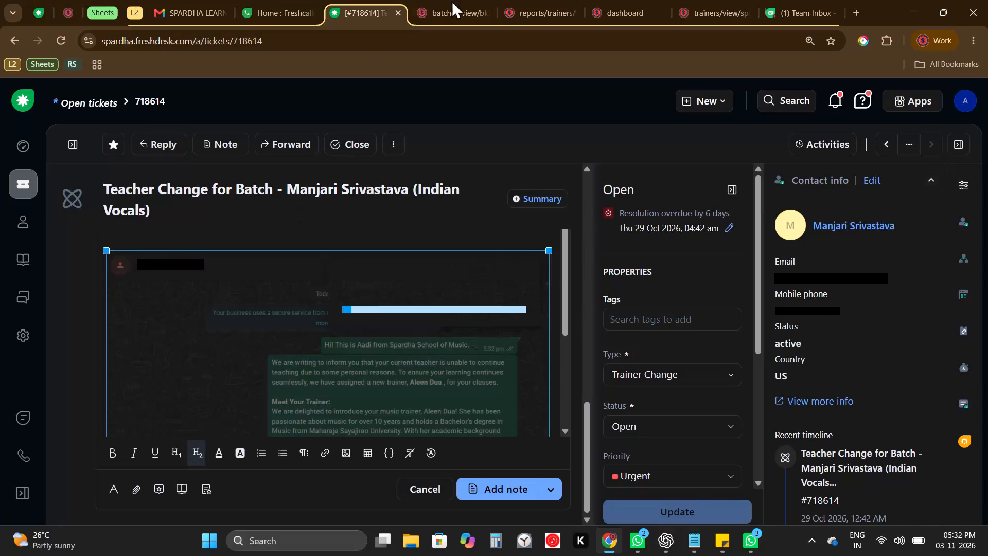
Capture and copy a screenshot of the customer's Indian Vocals batch details, from the batch title down to the timezone, on the batch page.
{"action": "left_click", "coordinate": [445, 0]}
{"action": "left_click", "coordinate": [688, 452]}
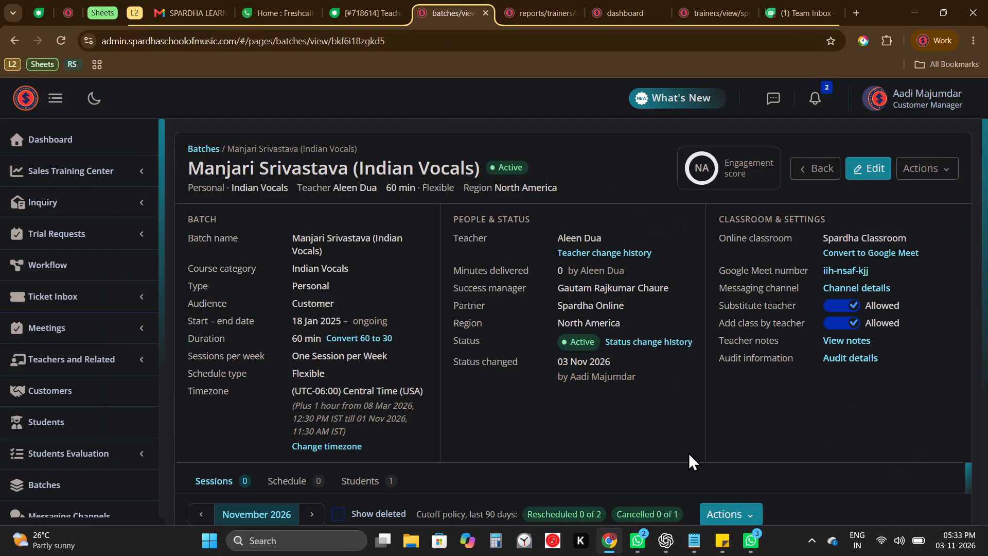
{"action": "key", "text": "Print"}
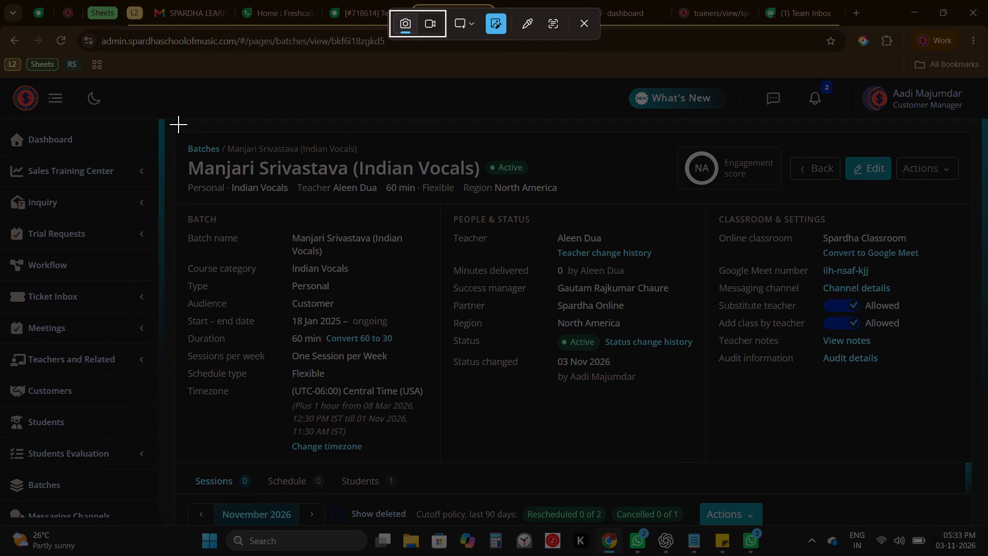
{"action": "left_click_drag", "start_coordinate": [178, 124], "coordinate": [969, 462]}
{"action": "key", "text": "ctrl+c"}
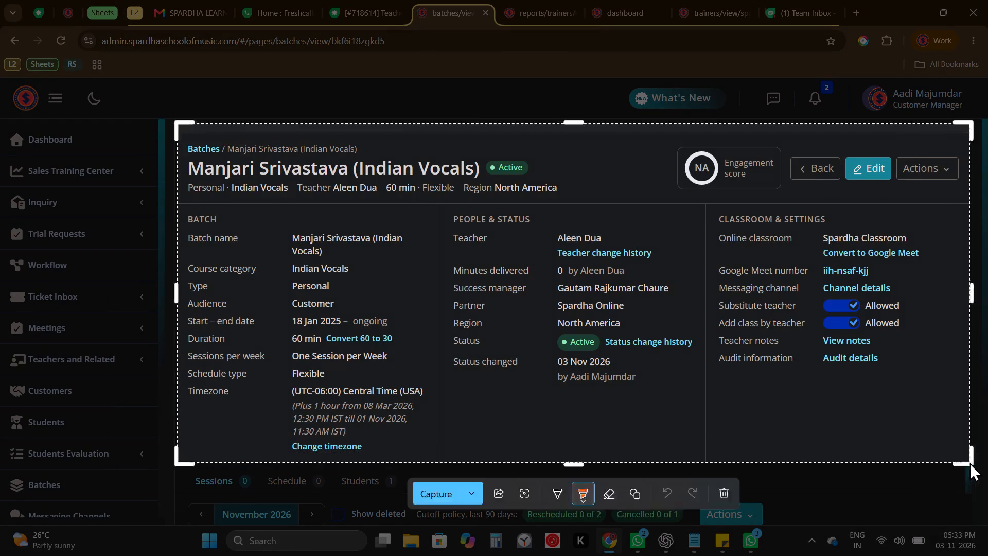
Return to the private note being drafted on ticket 718614, at the blank line above the WhatsApp chat screenshot.
{"action": "left_click", "coordinate": [368, 0]}
{"action": "scroll", "coordinate": [387, 274], "scroll_direction": "up", "scroll_amount": 1}
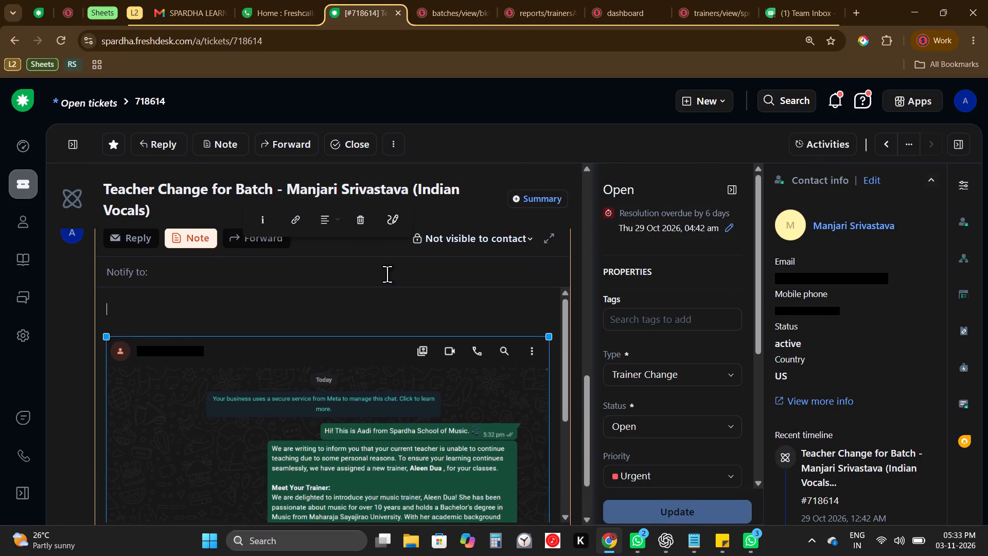
Paste the copied batch details screenshot into the private note above the chat screenshot.
{"action": "key", "text": "ctrl+v"}
Copy the lines from "The customer has been advised to reach out" through "Closing this ticket" from Sticky Notes into the note above the screenshots.
{"action": "left_click", "coordinate": [732, 549]}
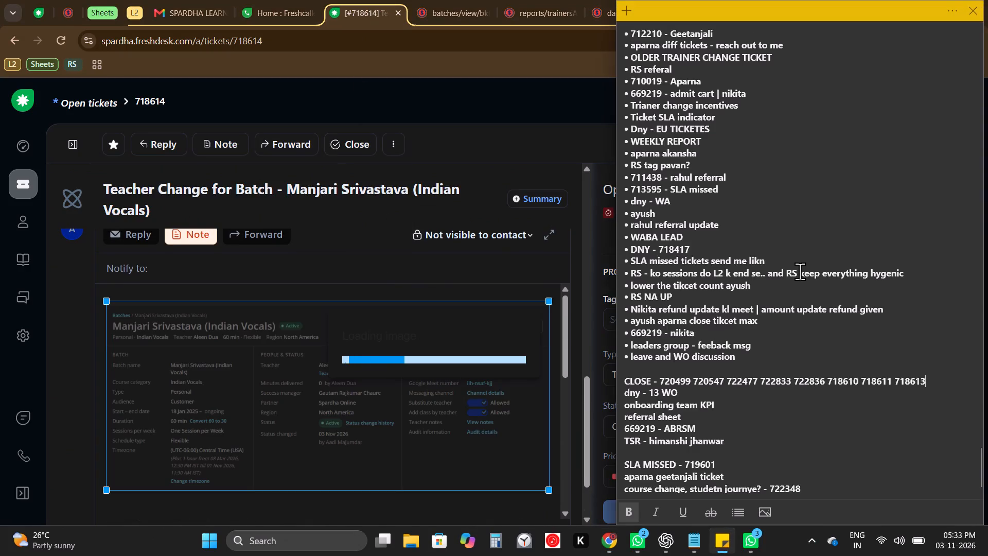
{"action": "scroll", "coordinate": [800, 271], "scroll_direction": "up", "scroll_amount": 6}
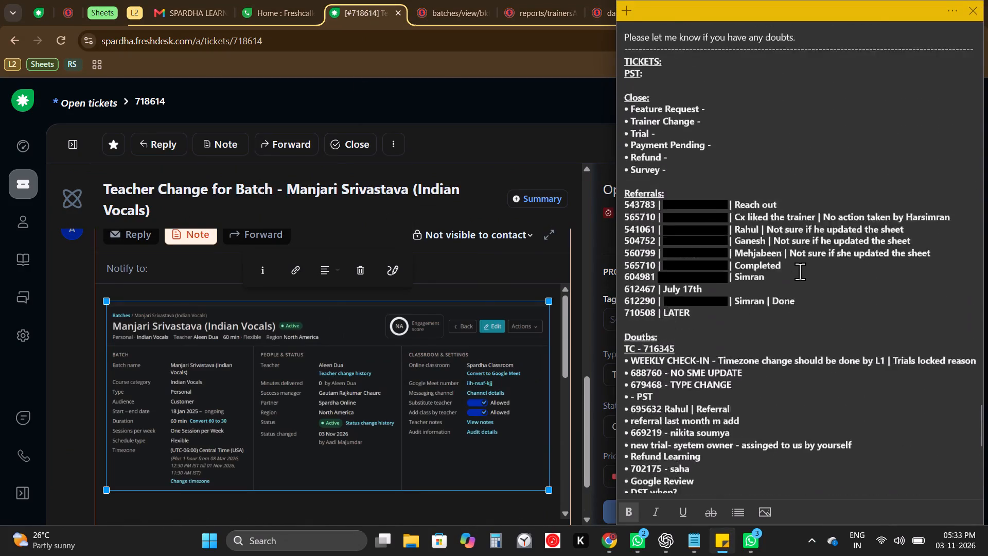
{"action": "scroll", "coordinate": [800, 271], "scroll_direction": "up", "scroll_amount": 9}
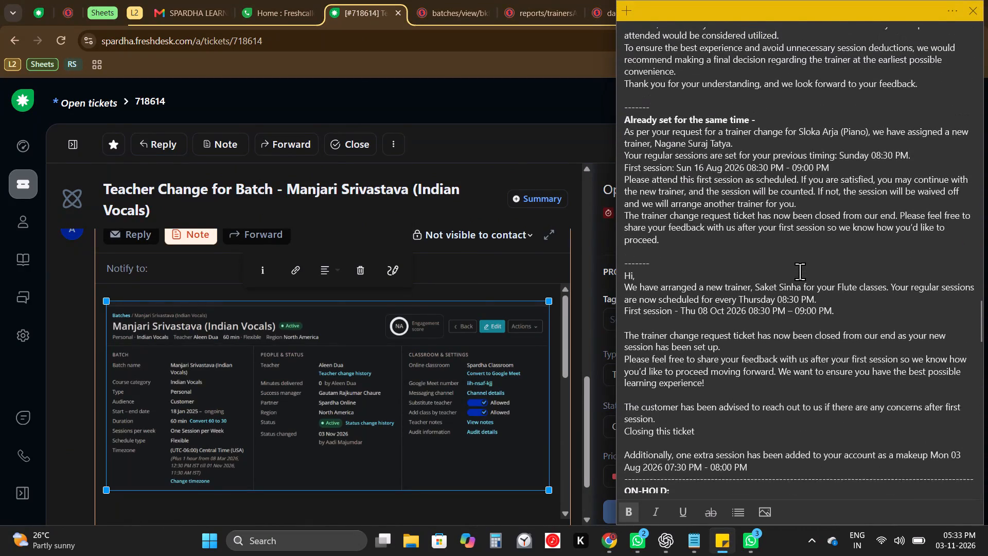
{"action": "scroll", "coordinate": [800, 271], "scroll_direction": "down", "scroll_amount": 1}
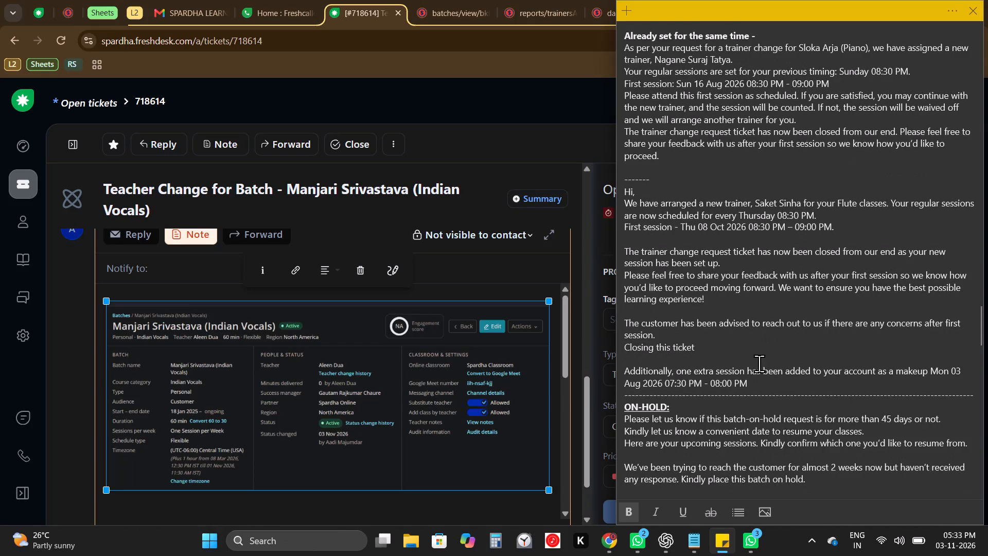
{"action": "double_click", "coordinate": [801, 344]}
{"action": "left_click_drag", "start_coordinate": [801, 344], "coordinate": [821, 333]}
{"action": "key", "text": "ctrl+c"}
{"action": "scroll", "coordinate": [417, 354], "scroll_direction": "up", "scroll_amount": 1}
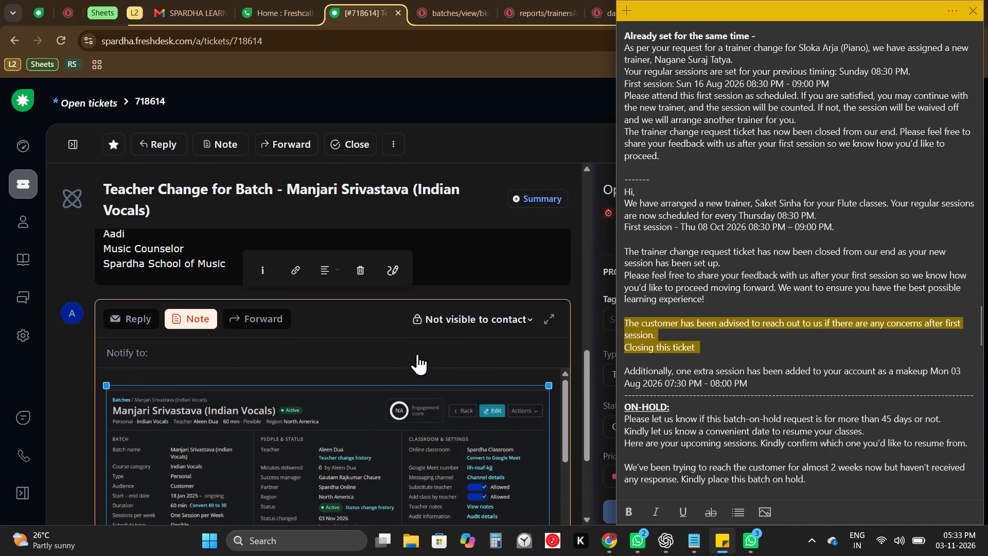
{"action": "left_click", "coordinate": [448, 372]}
{"action": "key", "text": "ctrl+v"}
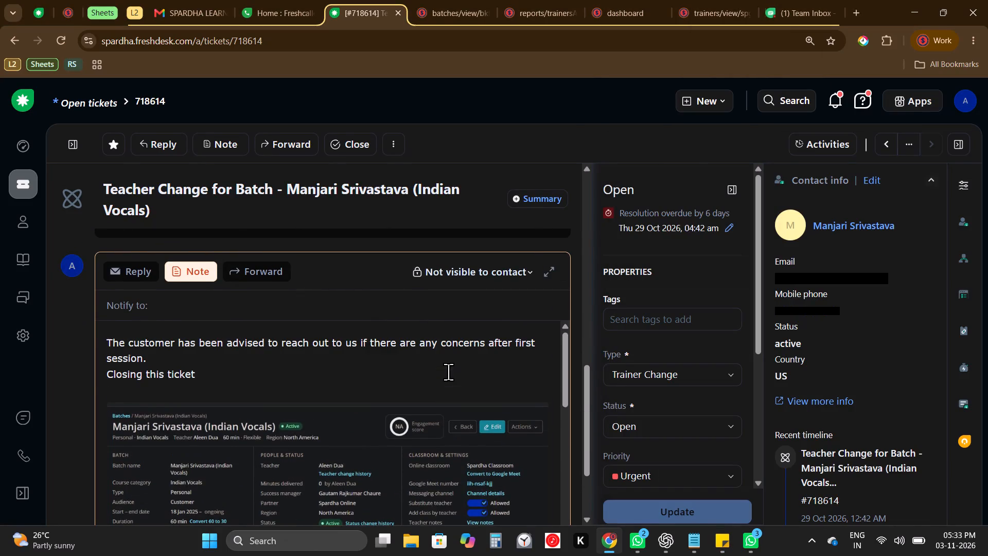
Copy "I was unable to work on this ticket as I was on my WO on November 1 and 2." from Notepad to the note's start.
{"action": "left_click", "coordinate": [698, 541]}
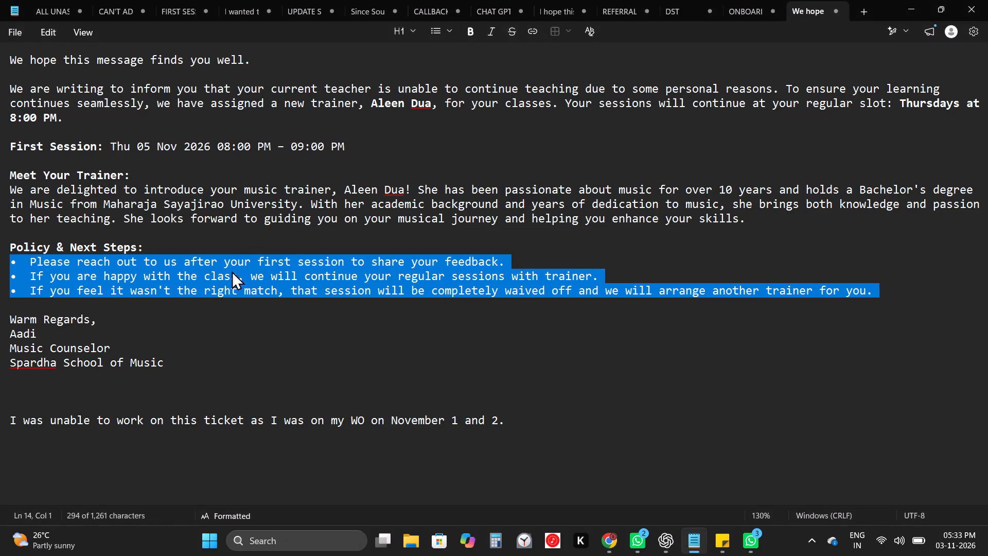
{"action": "triple_click", "coordinate": [369, 418]}
{"action": "left_click", "coordinate": [369, 418]}
{"action": "key", "text": "ctrl+c"}
{"action": "triple_click", "coordinate": [369, 418]}
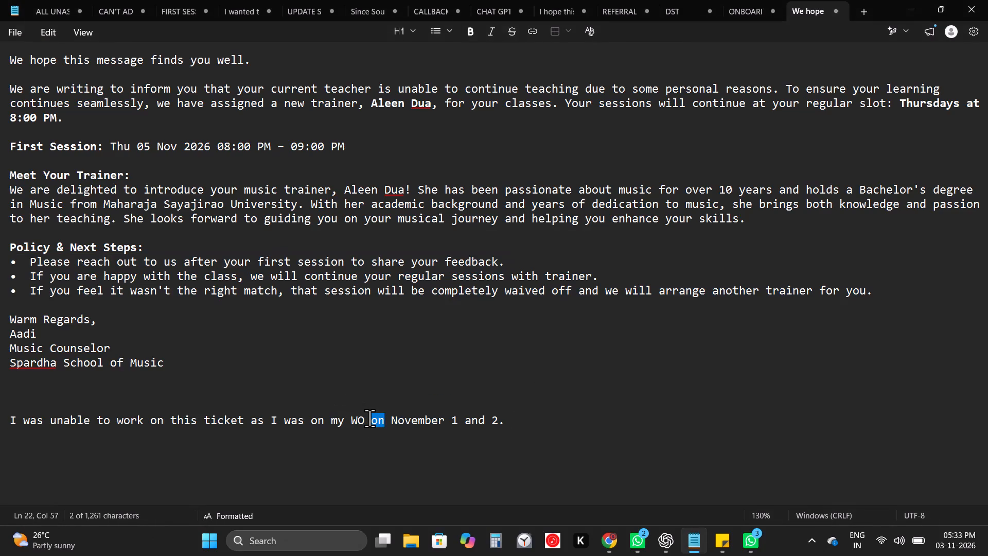
{"action": "key", "text": "ctrl+c"}
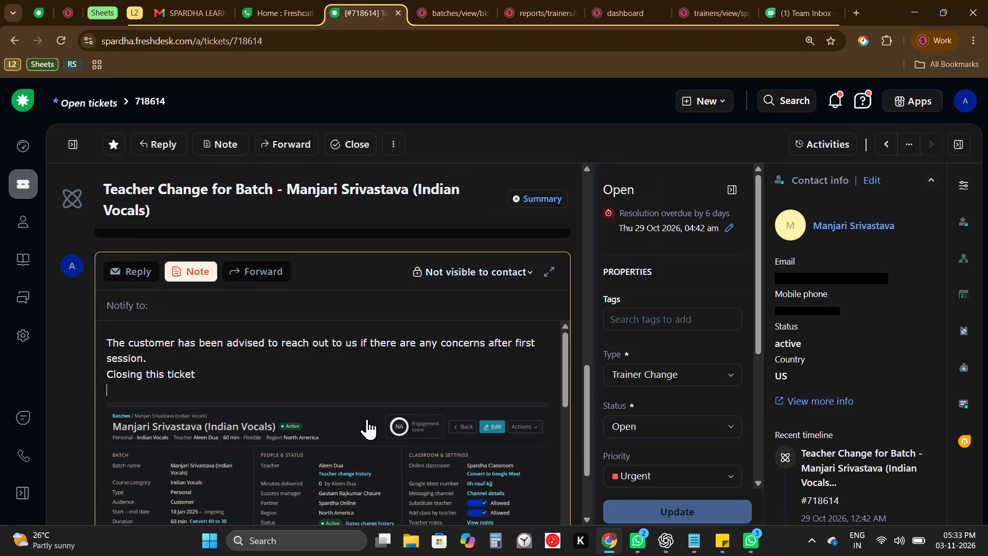
{"action": "key", "text": "Up"}
{"action": "key", "text": "Up"}
{"action": "key", "text": "Up"}
{"action": "key", "text": "Up"}
{"action": "key", "text": "ctrl+v"}
{"action": "key", "text": "Return"}
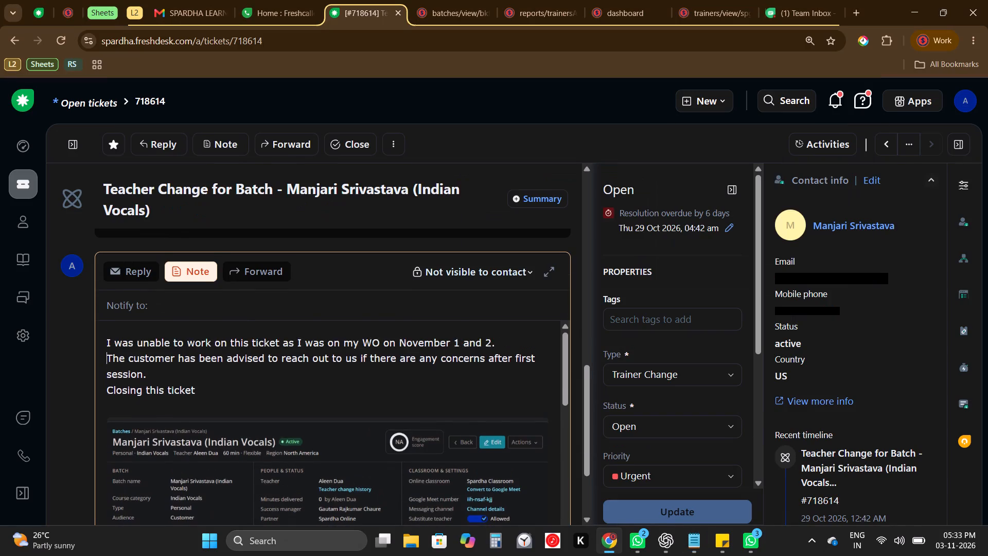
{"action": "key", "text": "Return"}
Add the completed private note to ticket 718614.
{"action": "scroll", "coordinate": [391, 451], "scroll_direction": "down", "scroll_amount": 4}
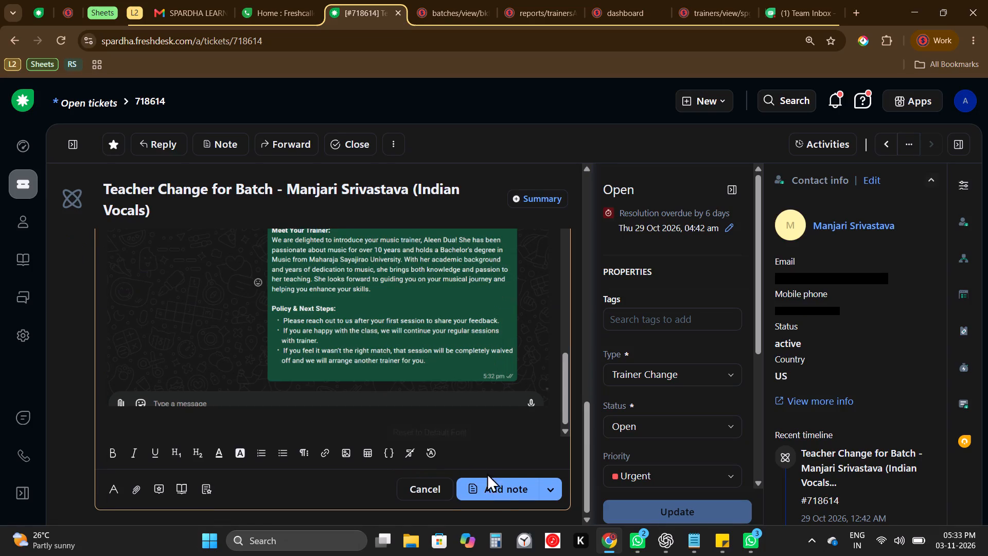
{"action": "left_click", "coordinate": [498, 489]}
{"action": "scroll", "coordinate": [488, 309], "scroll_direction": "up", "scroll_amount": 2}
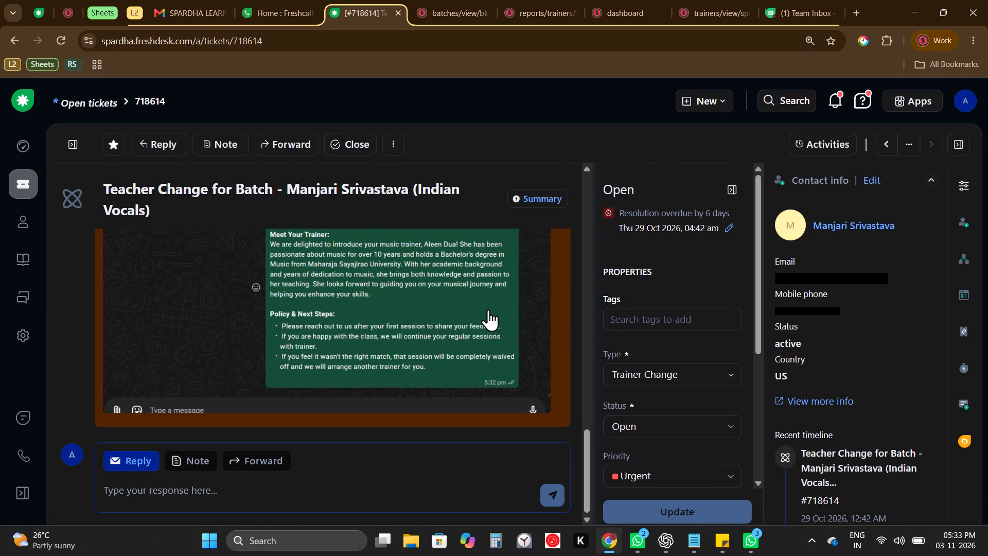
{"action": "double_click", "coordinate": [160, 96]}
{"action": "key", "text": "ctrl+c"}
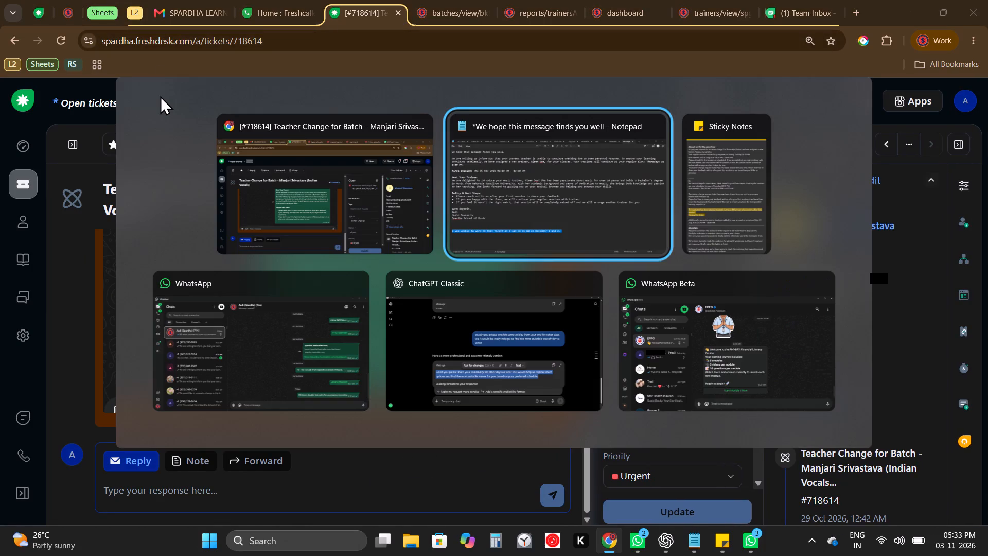
{"action": "scroll", "coordinate": [685, 303], "scroll_direction": "down", "scroll_amount": 4}
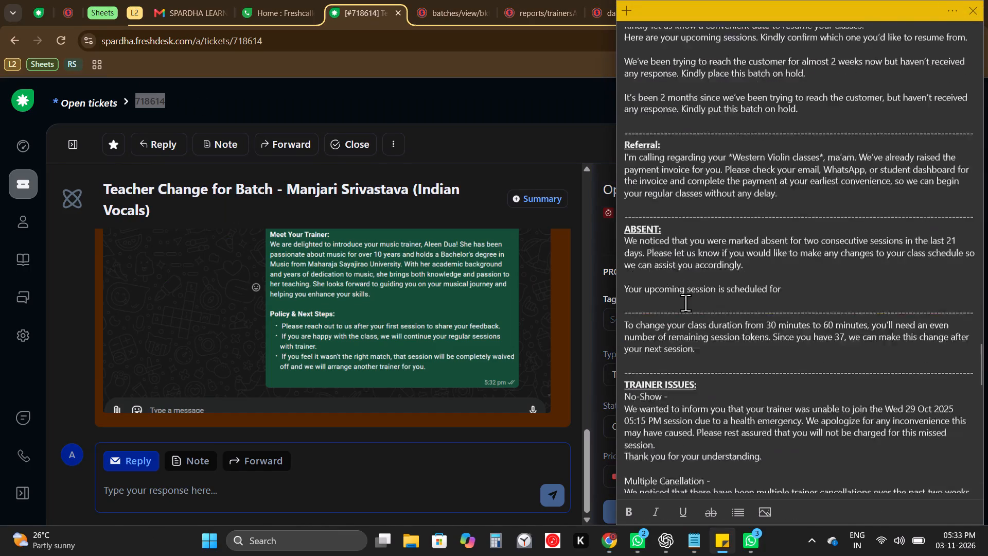
{"action": "scroll", "coordinate": [685, 303], "scroll_direction": "down", "scroll_amount": 13}
{"action": "left_click", "coordinate": [948, 327]}
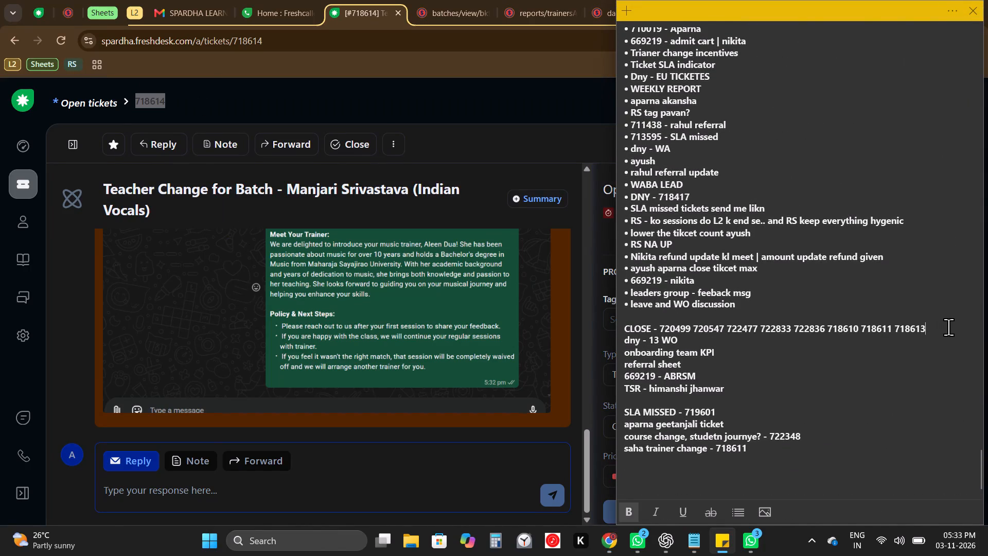
{"action": "key", "text": "space"}
{"action": "key", "text": "ctrl+v"}
{"action": "left_click", "coordinate": [523, 434]}
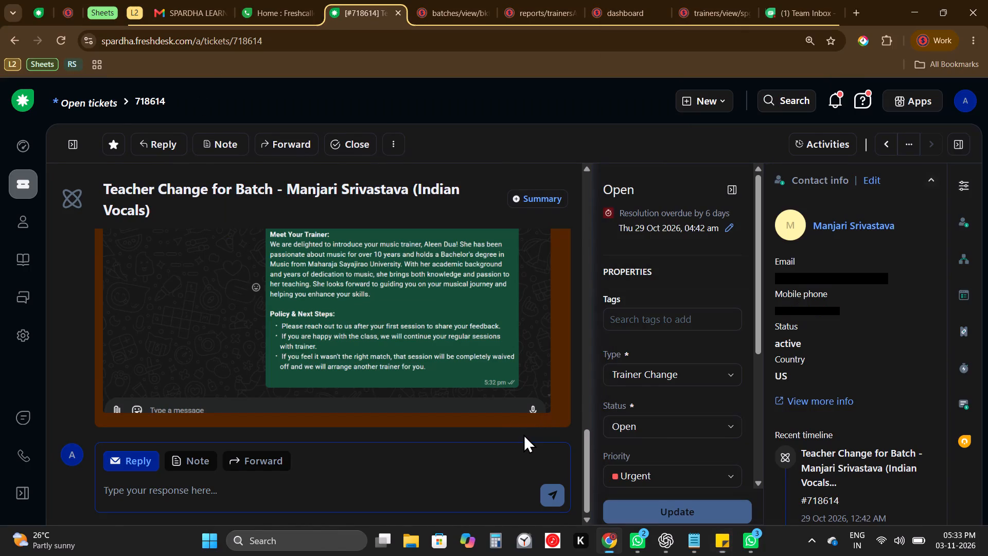
Set ticket 718614's status to Waiting on Customer and update its properties.
{"action": "left_click_drag", "start_coordinate": [677, 426], "coordinate": [714, 386]}
{"action": "left_click", "coordinate": [714, 386]}
{"action": "left_click", "coordinate": [701, 512]}
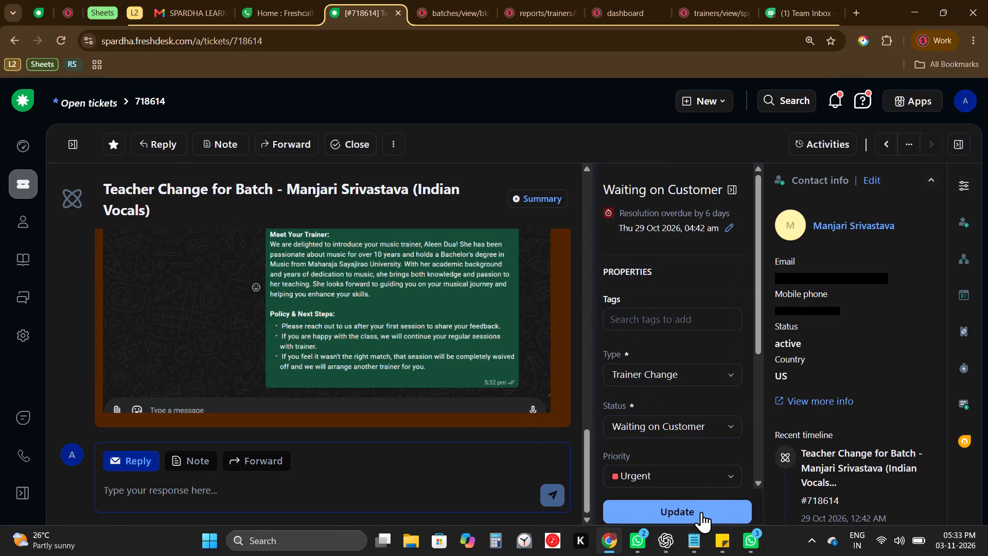
Go to ticket 718615 and open its linked batch page, closing the previous ticket's batch page.
{"action": "left_click", "coordinate": [891, 149]}
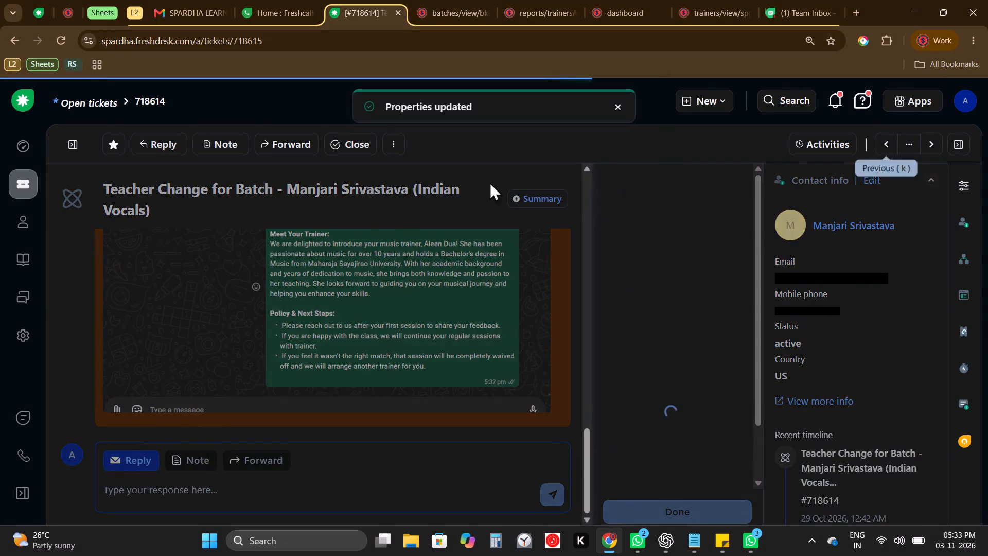
{"action": "left_click", "coordinate": [241, 296]}
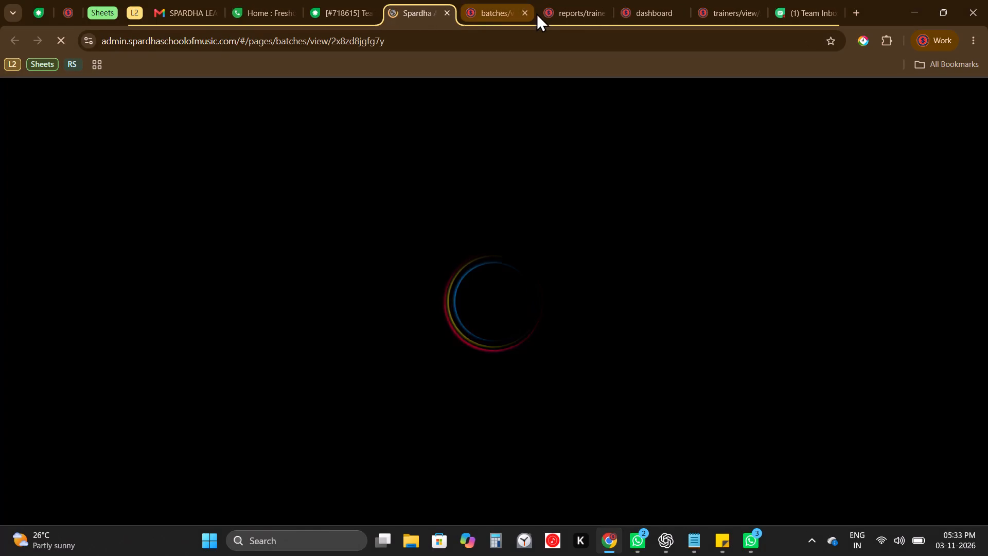
{"action": "left_click", "coordinate": [530, 12]}
{"action": "left_click", "coordinate": [522, 15]}
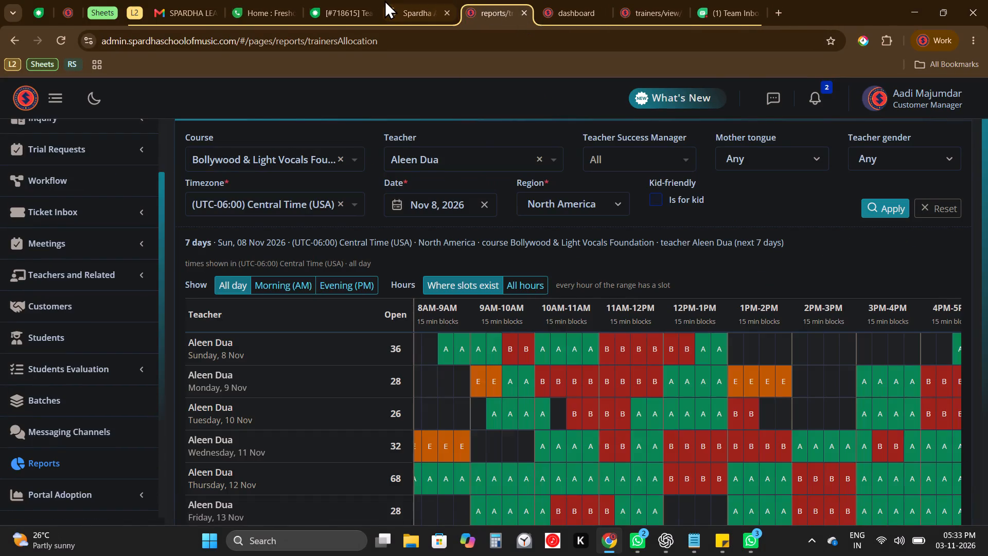
{"action": "left_click", "coordinate": [384, 0]}
Review the batch's October 2026 sessions, highlighting the customer time of the Sun 11 Oct session.
{"action": "scroll", "coordinate": [489, 322], "scroll_direction": "down", "scroll_amount": 6}
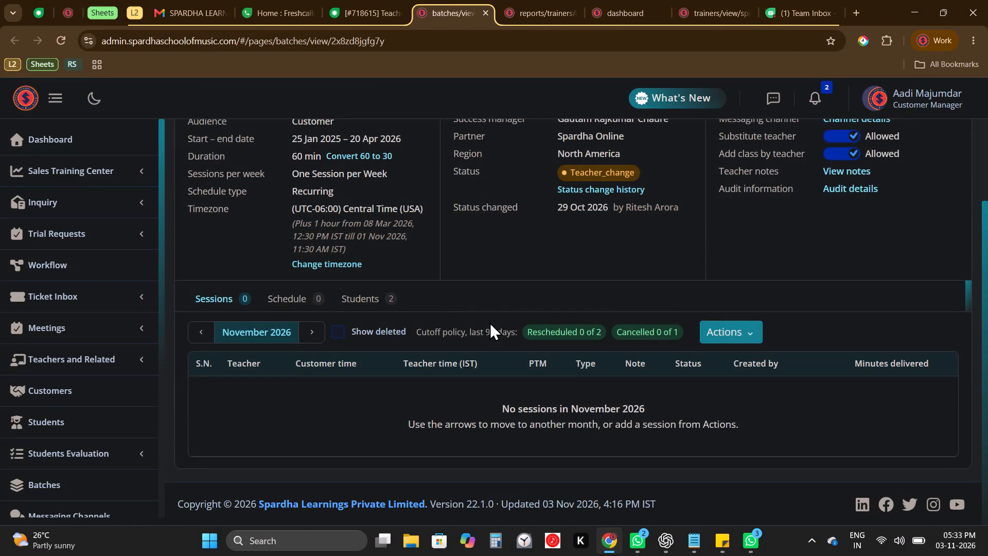
{"action": "left_click", "coordinate": [201, 324]}
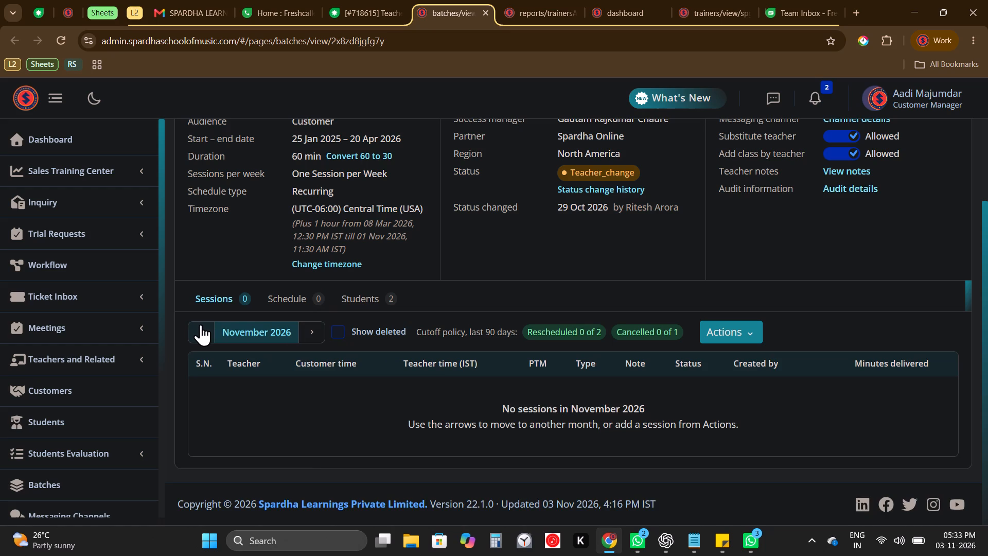
{"action": "scroll", "coordinate": [448, 416], "scroll_direction": "down", "scroll_amount": 3}
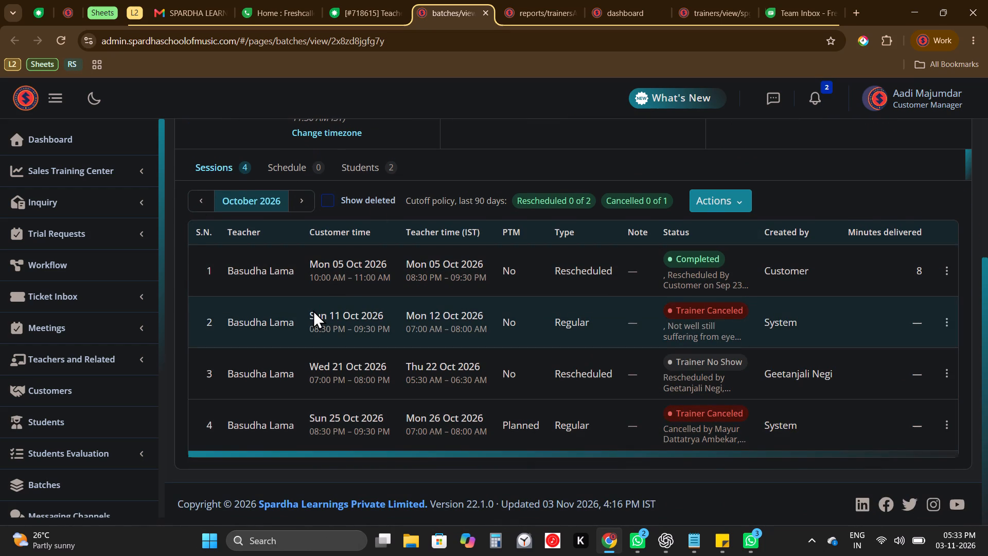
{"action": "left_click", "coordinate": [313, 310]}
{"action": "left_click_drag", "start_coordinate": [313, 310], "coordinate": [357, 327]}
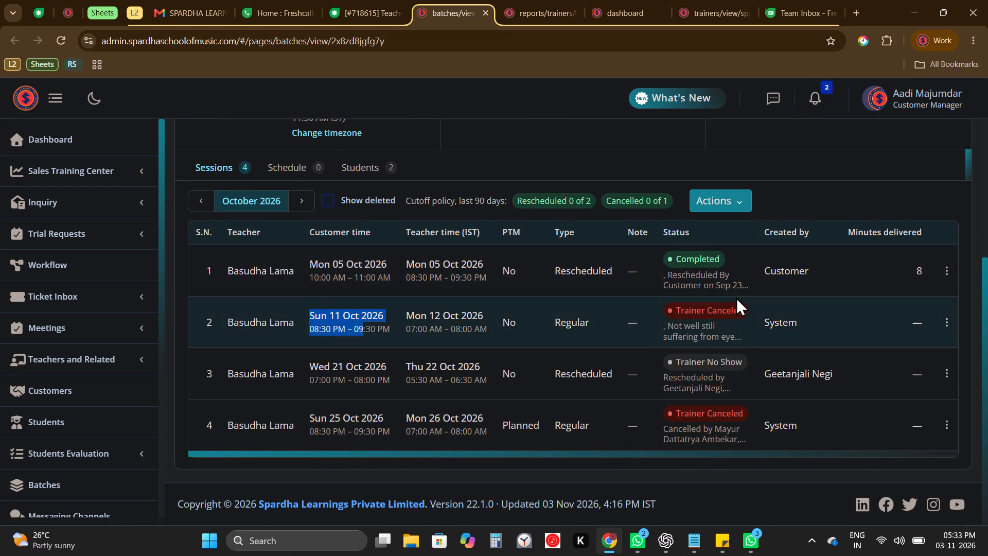